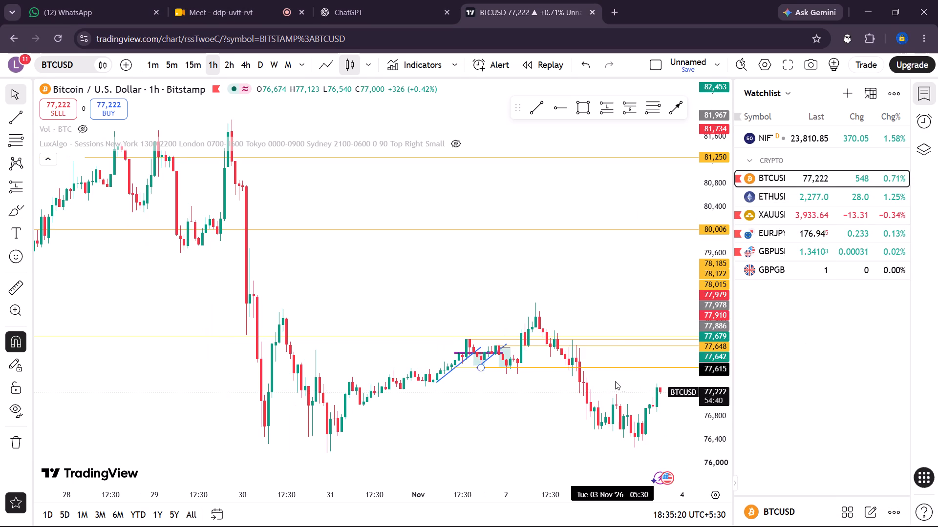
Switch the BTCUSD chart to the monthly timeframe and reset the chart view to show the full price history.
scroll(565, 319, "up", 2)
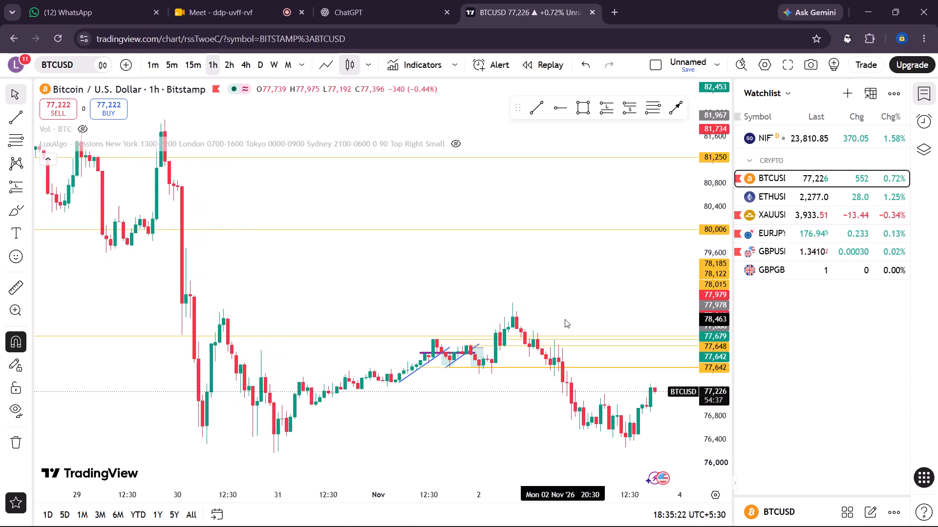
scroll(565, 319, "up", 3)
scroll(713, 385, "up", 7)
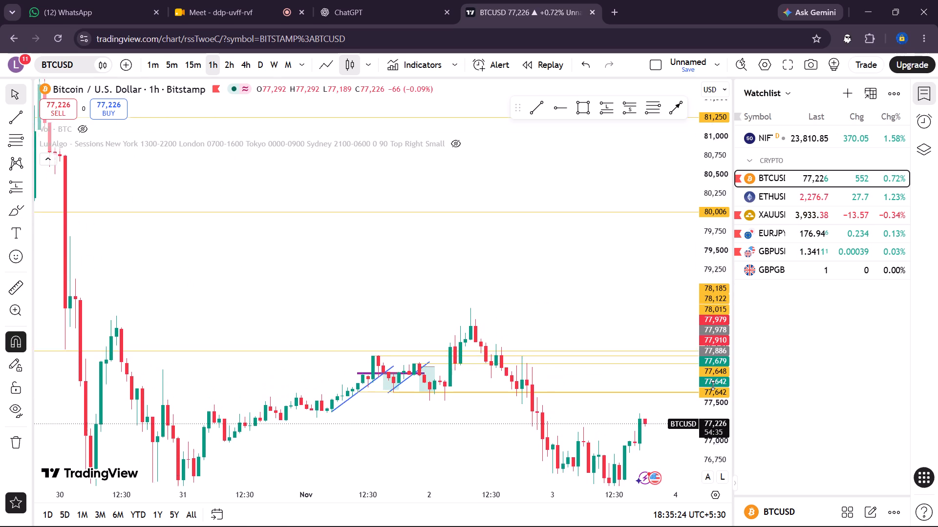
left_click_drag(656, 337, 637, 207)
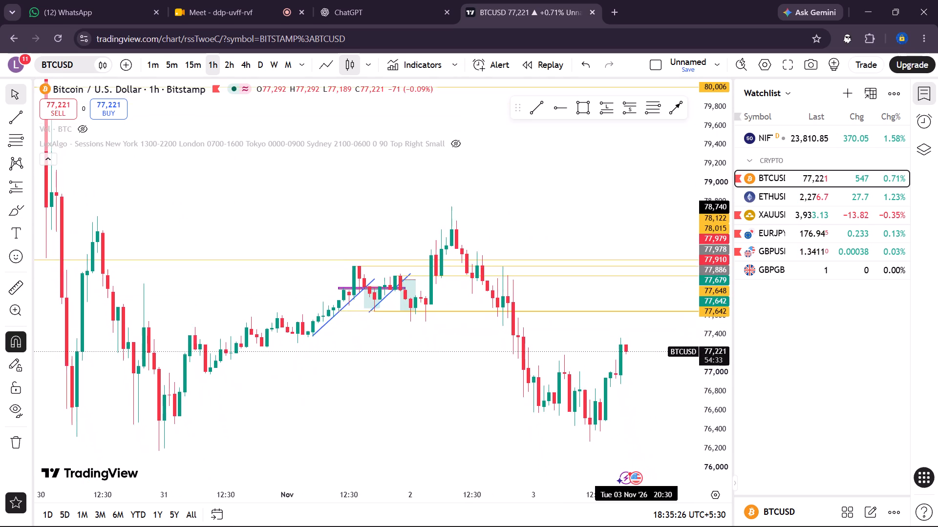
left_click_drag(637, 207, 657, 204)
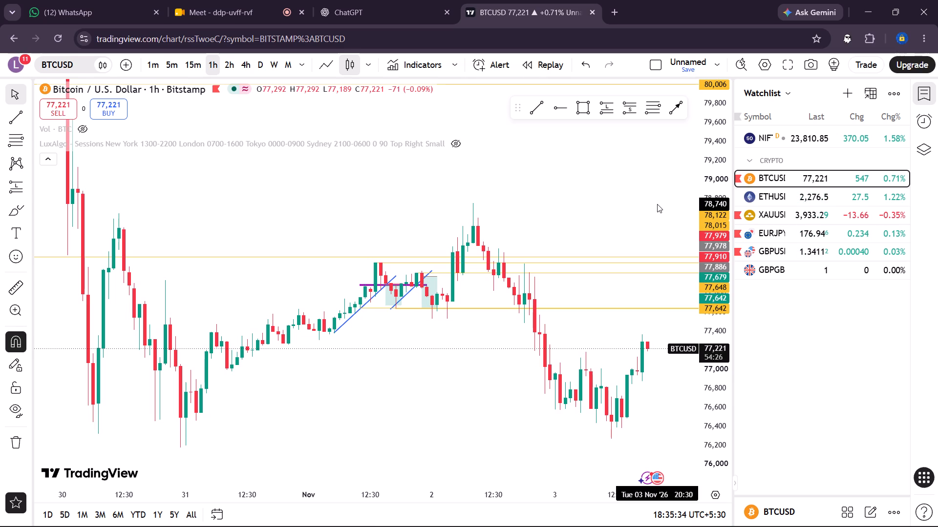
scroll(657, 204, "up", 3)
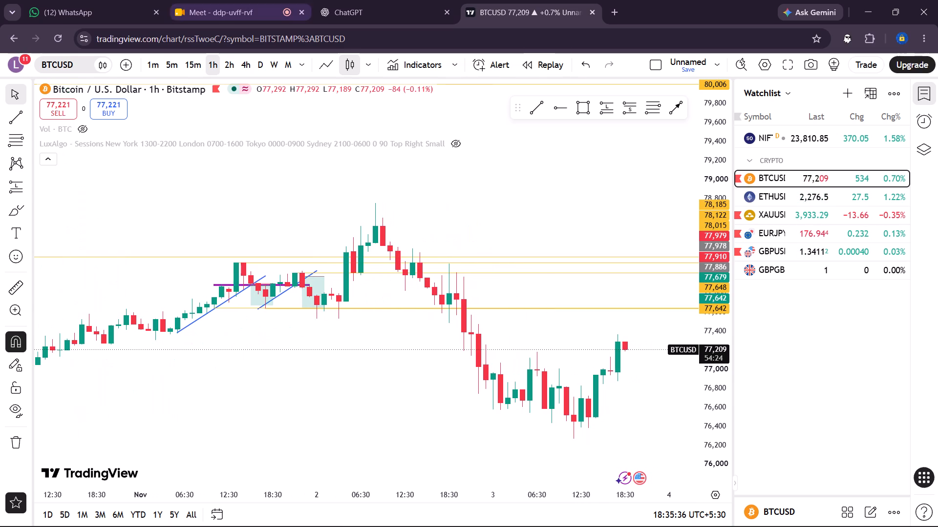
left_click(289, 63)
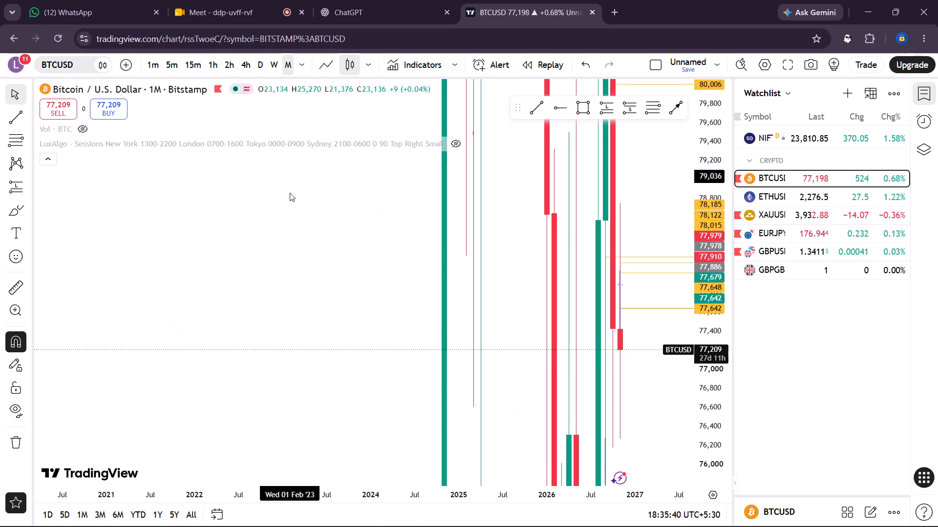
right_click(289, 198)
left_click(306, 212)
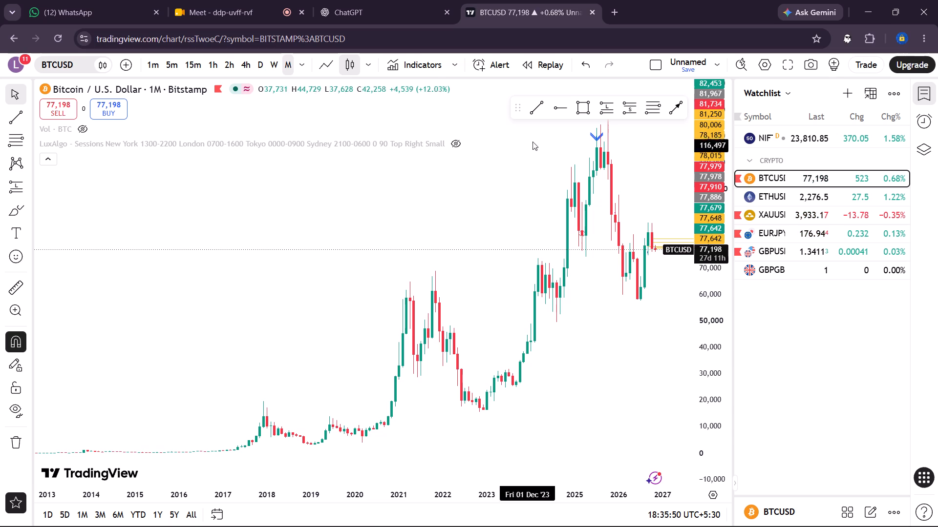
Draw a horizontal ray from the top of the November 2021 candle body at about 61,357.
left_click(562, 106)
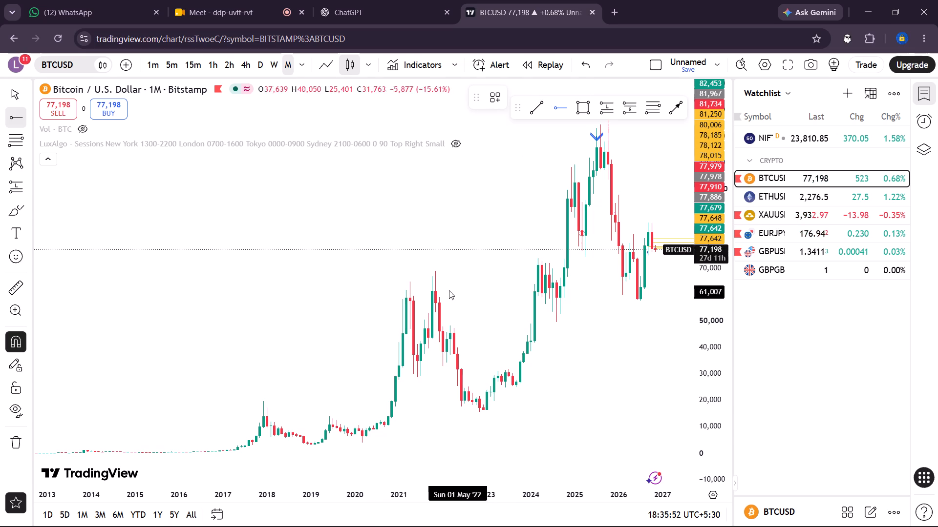
left_click(435, 291)
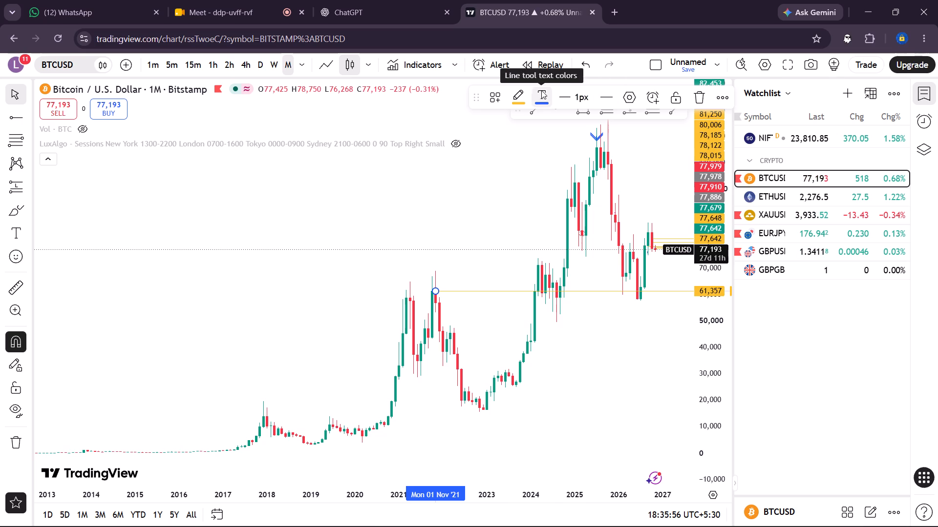
left_click(530, 176)
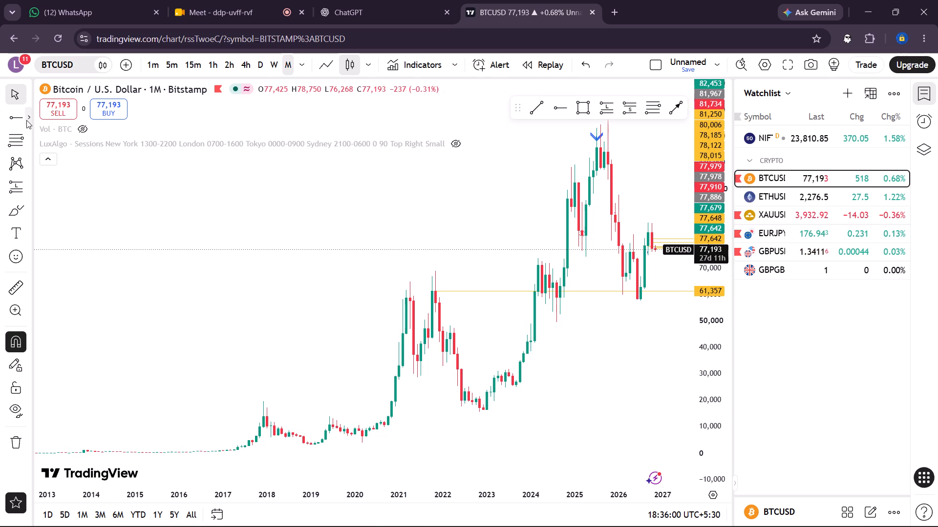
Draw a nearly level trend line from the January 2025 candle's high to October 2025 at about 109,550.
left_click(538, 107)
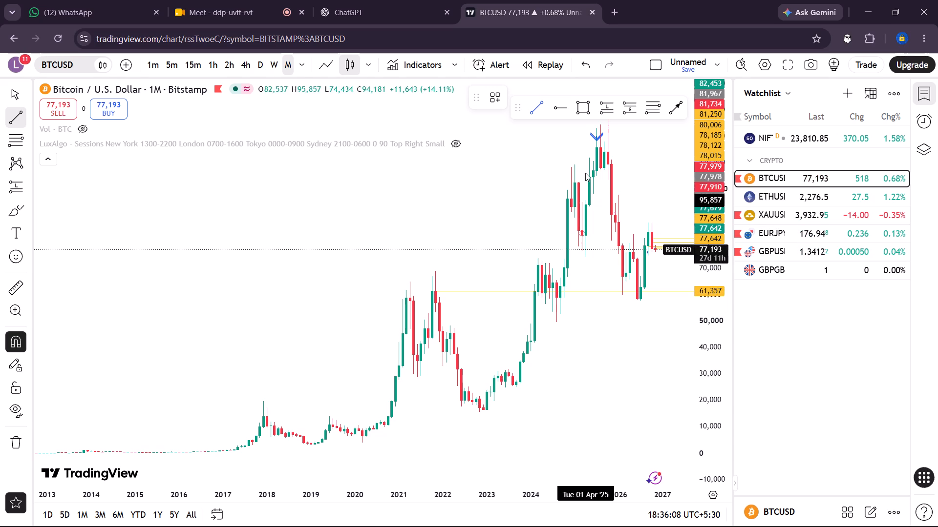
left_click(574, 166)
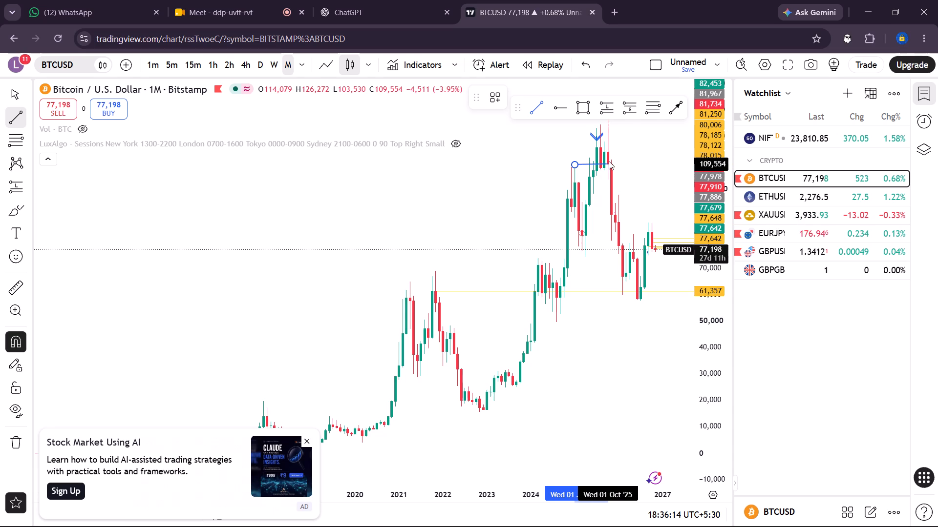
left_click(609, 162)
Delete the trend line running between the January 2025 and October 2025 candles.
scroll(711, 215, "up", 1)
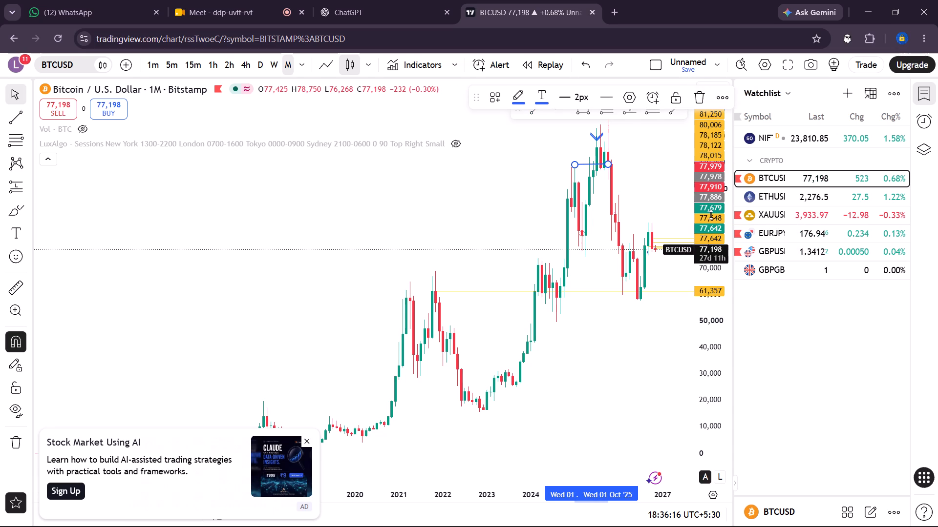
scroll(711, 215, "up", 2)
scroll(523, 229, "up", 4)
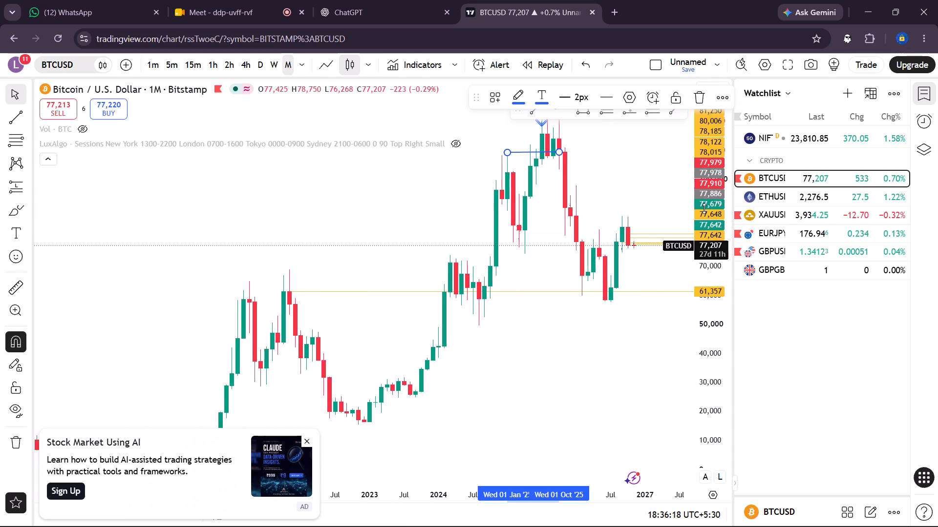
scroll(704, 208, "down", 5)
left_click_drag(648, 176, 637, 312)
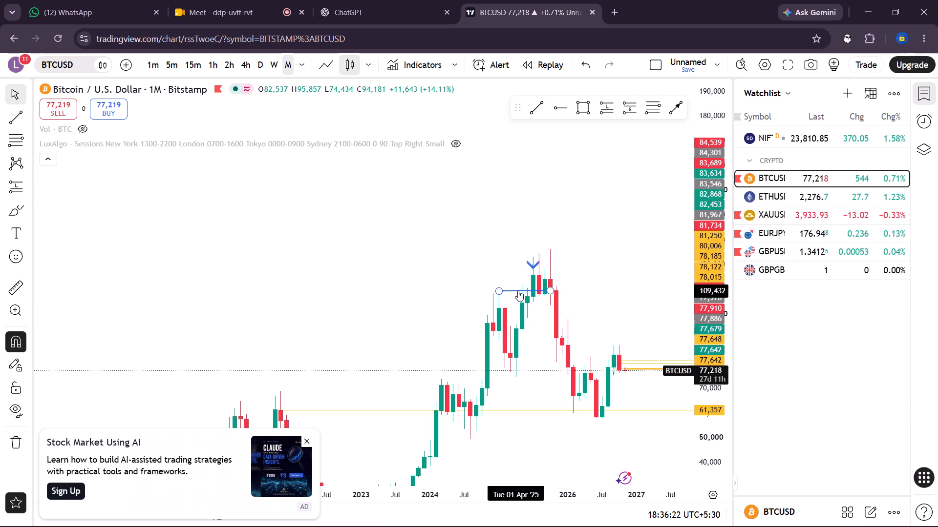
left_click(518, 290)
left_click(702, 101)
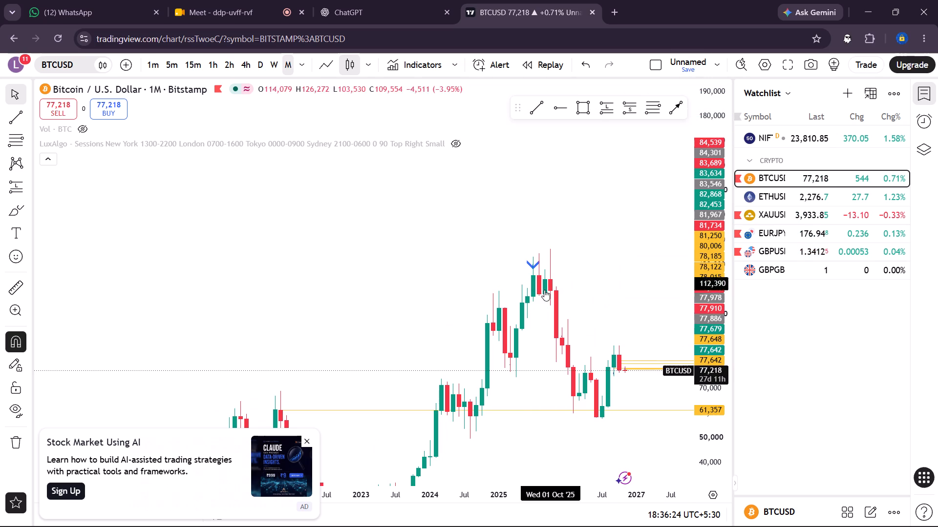
Delete the two short blue lines forming the V-shaped mark above the July 2025 candle.
left_click(535, 266)
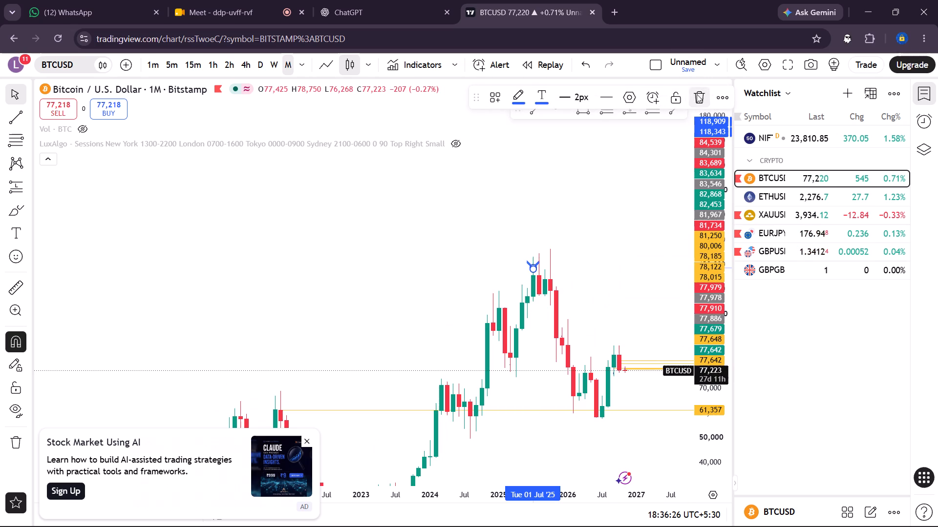
left_click(697, 94)
left_click(534, 267)
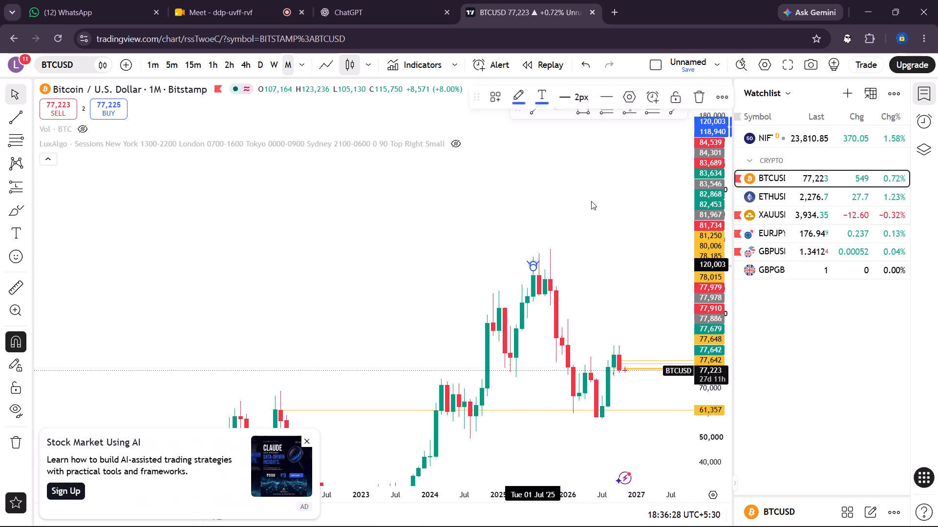
left_click(705, 93)
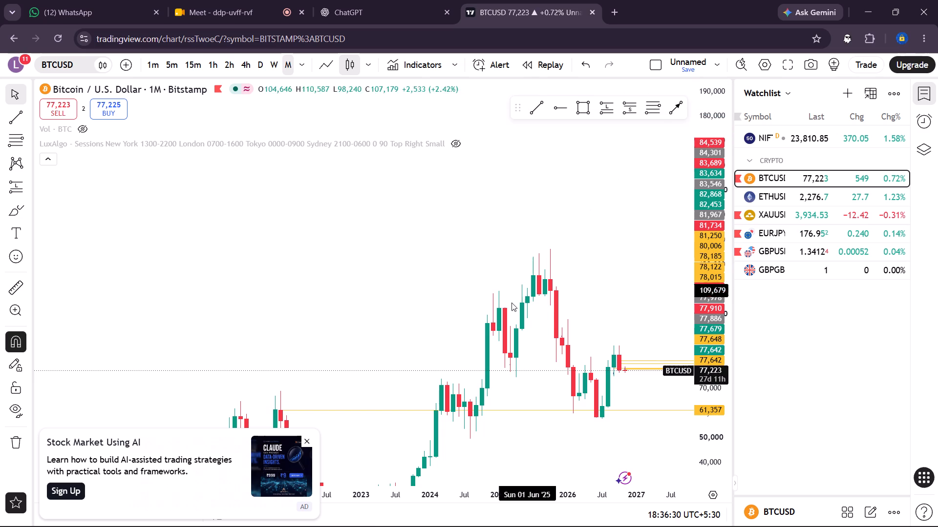
Examine the monthly candles from the 2021 highs through the 2025 peak and the 2026 decline and rebound at different scales.
scroll(510, 303, "down", 1)
left_click_drag(618, 283, 595, 172)
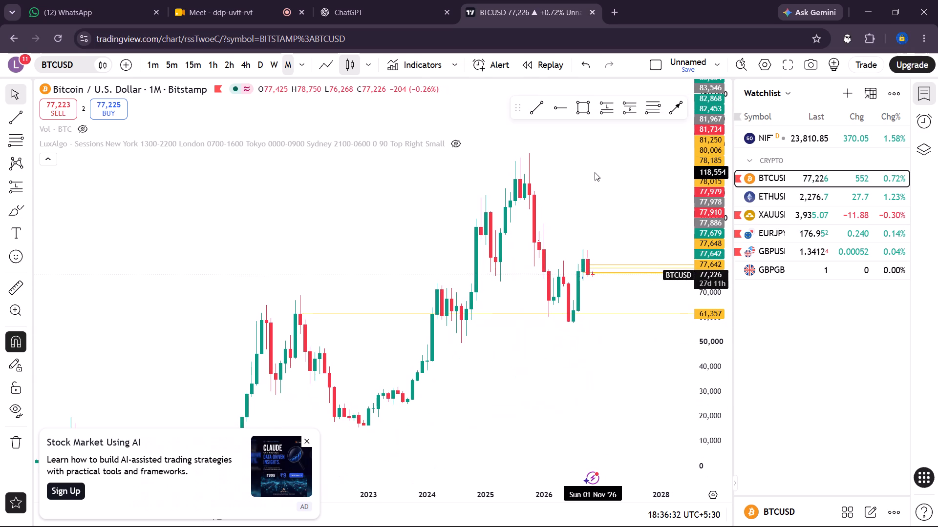
scroll(707, 274, "up", 5)
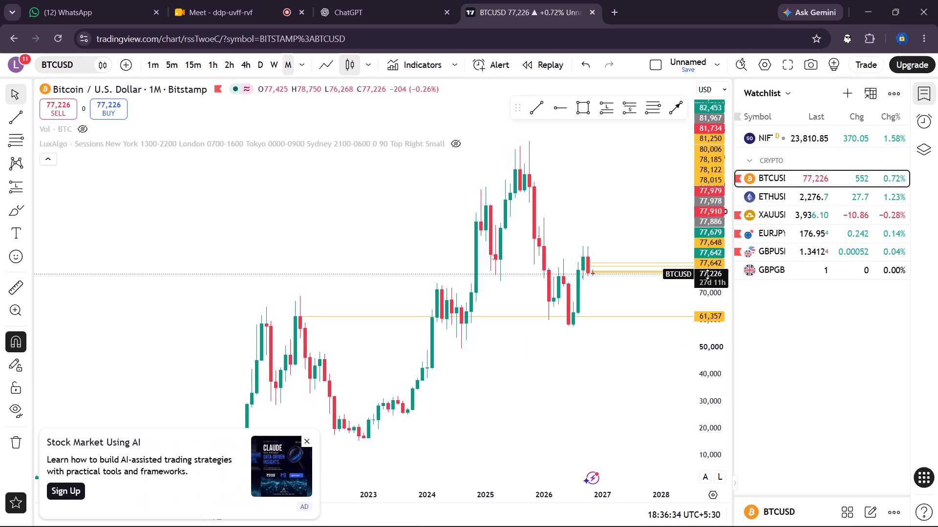
scroll(707, 274, "up", 14)
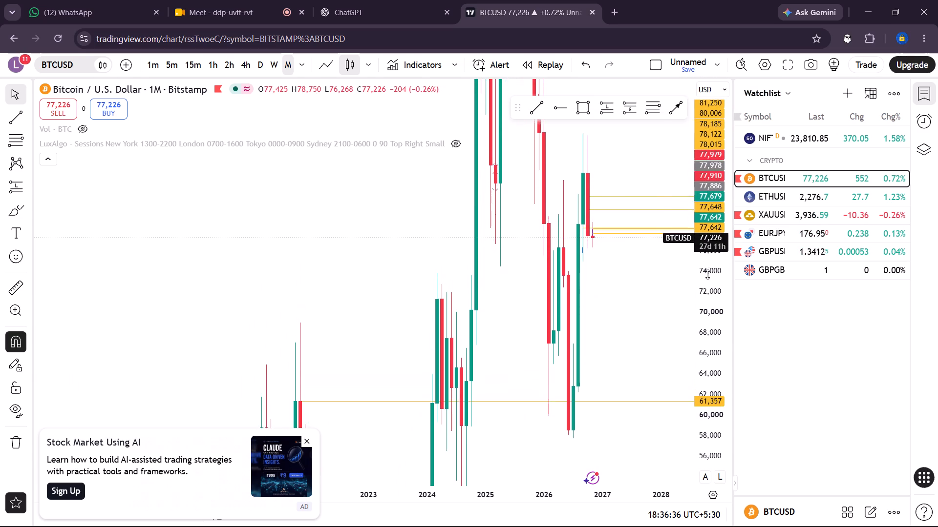
scroll(707, 274, "down", 18)
scroll(707, 274, "up", 6)
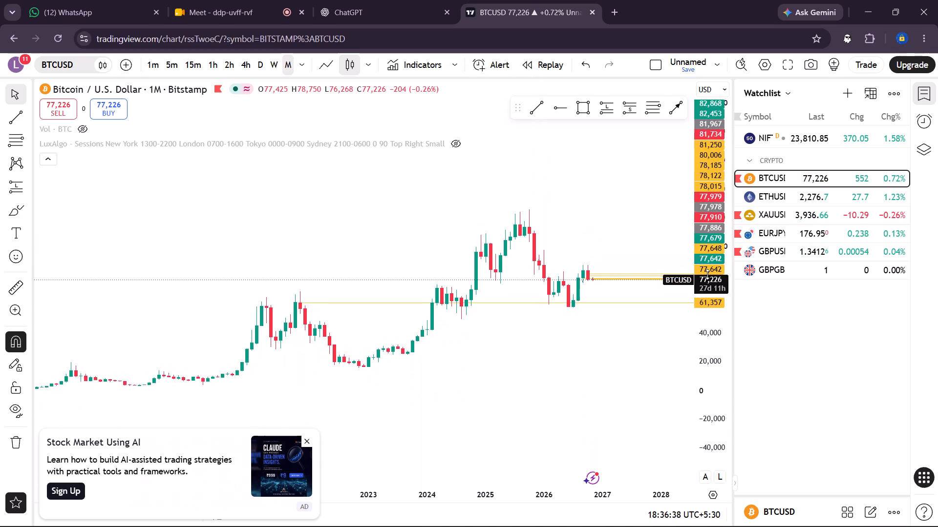
scroll(707, 274, "up", 5)
scroll(619, 417, "left", 1)
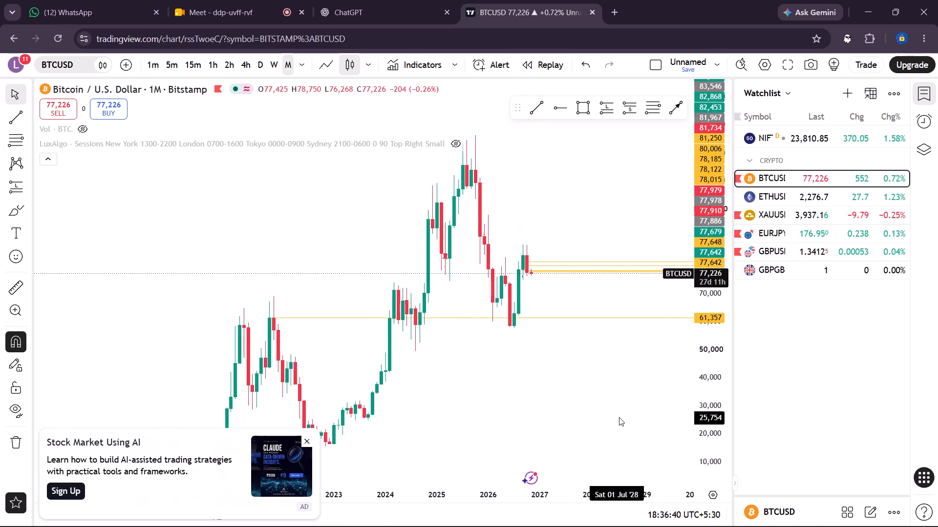
scroll(619, 417, "down", 1)
left_click_drag(513, 374, 531, 409)
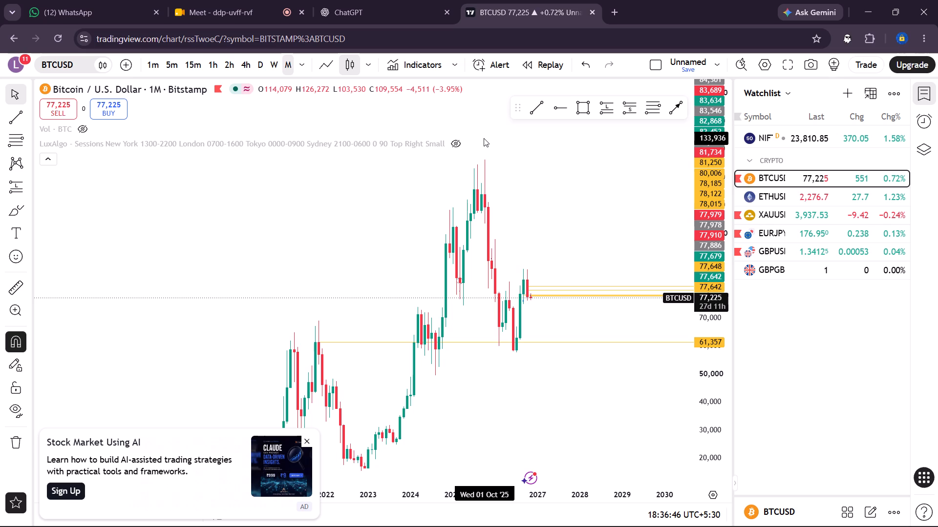
scroll(484, 138, "up", 1)
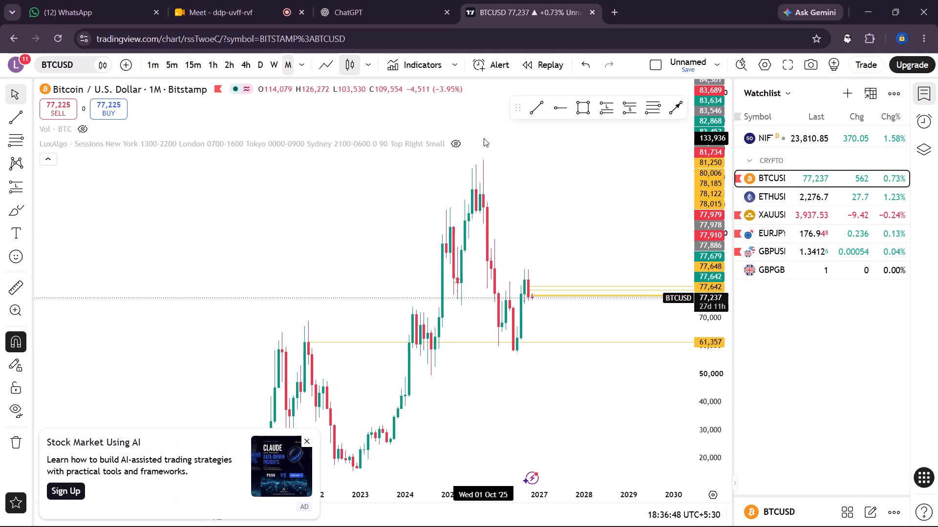
scroll(484, 138, "up", 2)
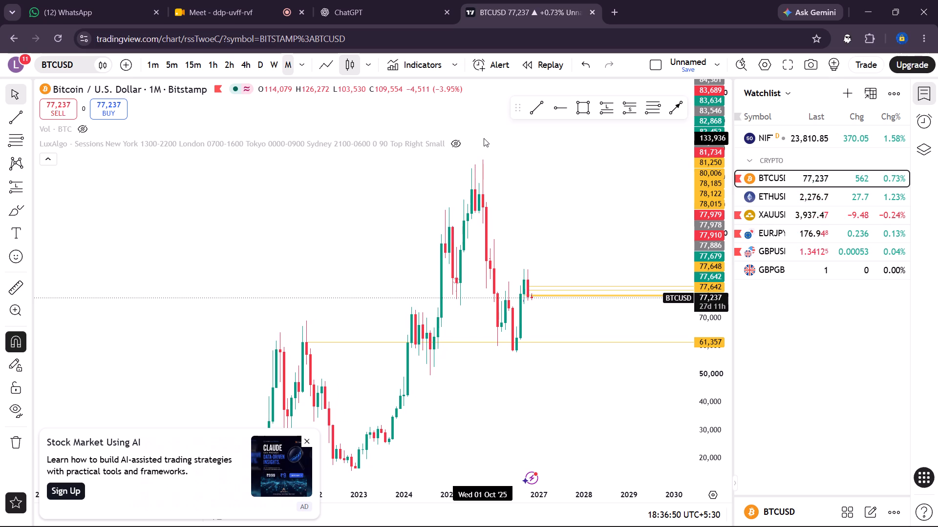
scroll(484, 138, "up", 2)
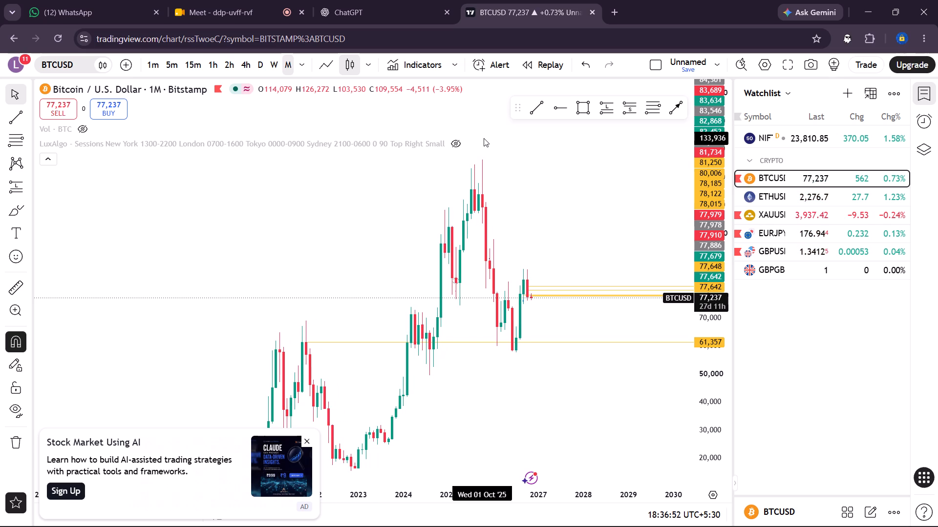
scroll(321, 311, "up", 1)
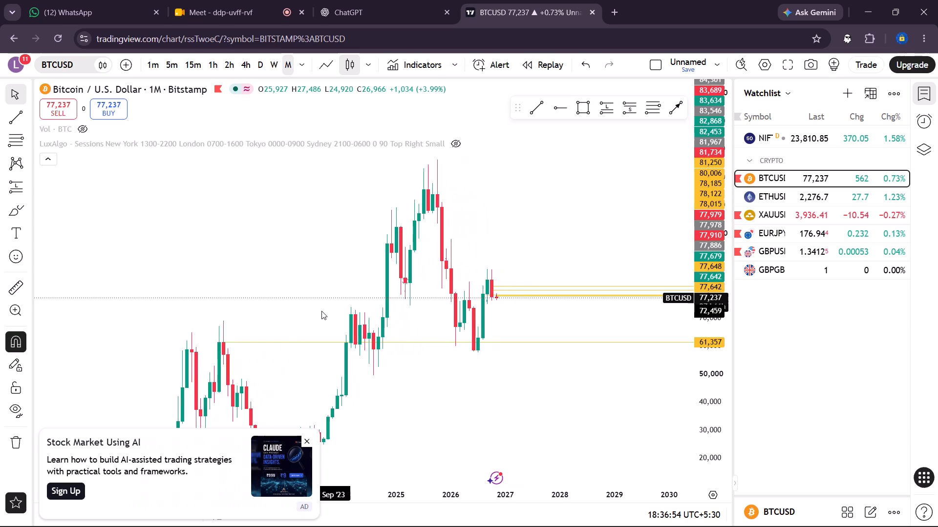
scroll(321, 311, "up", 1)
scroll(711, 323, "up", 5)
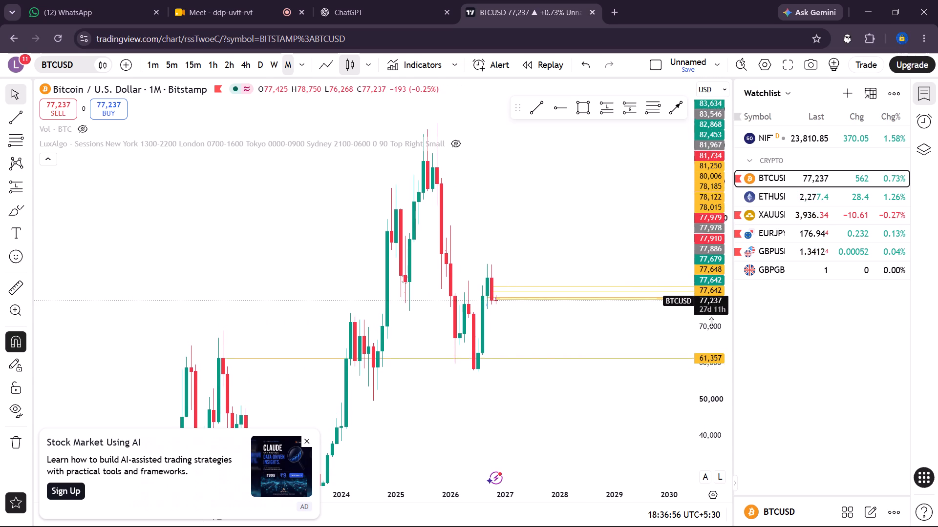
scroll(711, 323, "up", 1)
scroll(487, 282, "up", 4)
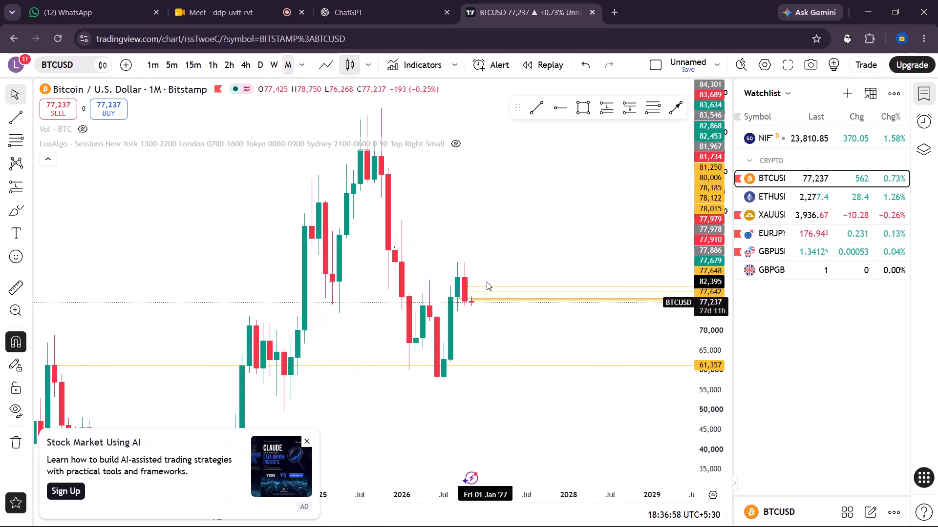
scroll(709, 299, "up", 5)
scroll(709, 299, "down", 1)
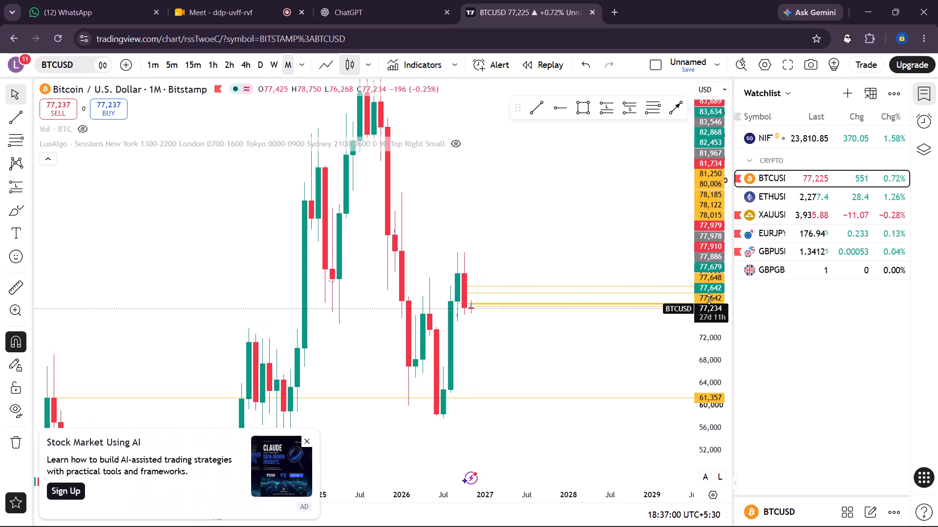
scroll(709, 299, "down", 3)
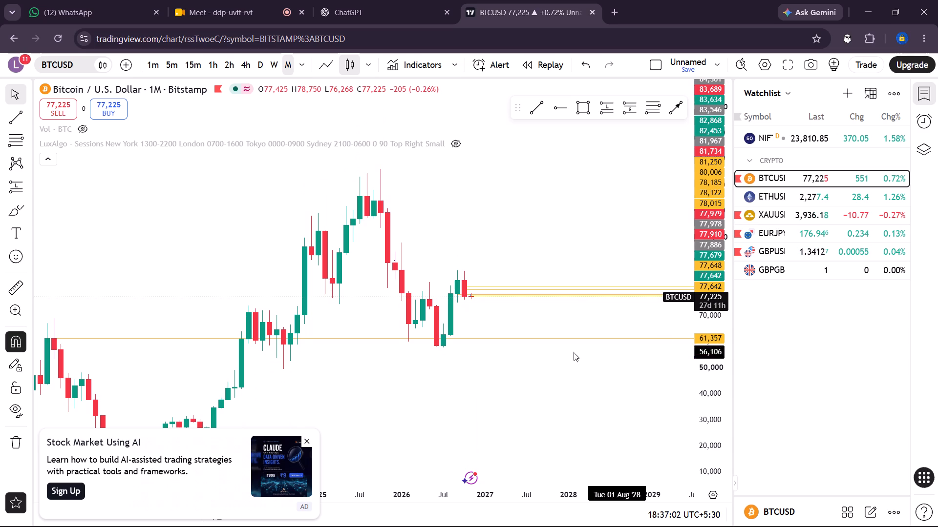
Draw a horizontal ray from the open of the January 2026 candle at about 87,463.
left_click(557, 107)
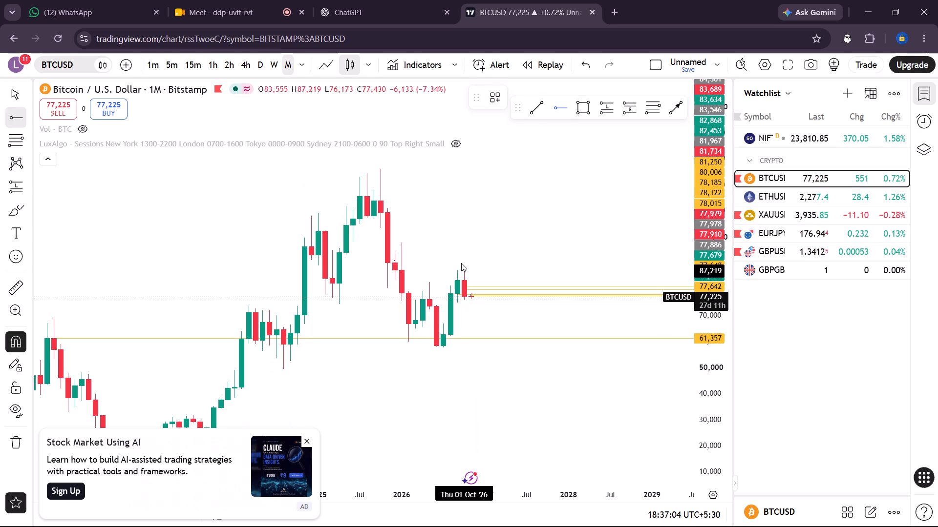
left_click(399, 270)
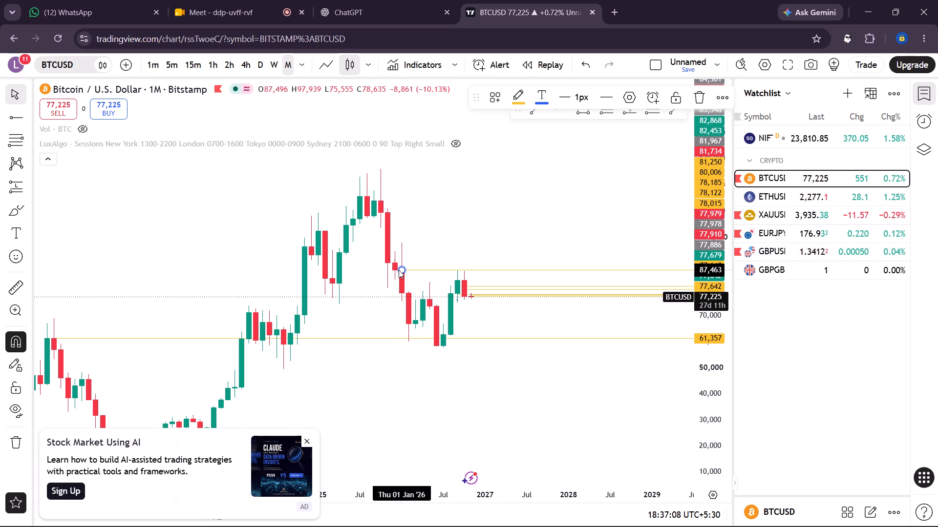
scroll(708, 280, "up", 18)
scroll(453, 234, "up", 6)
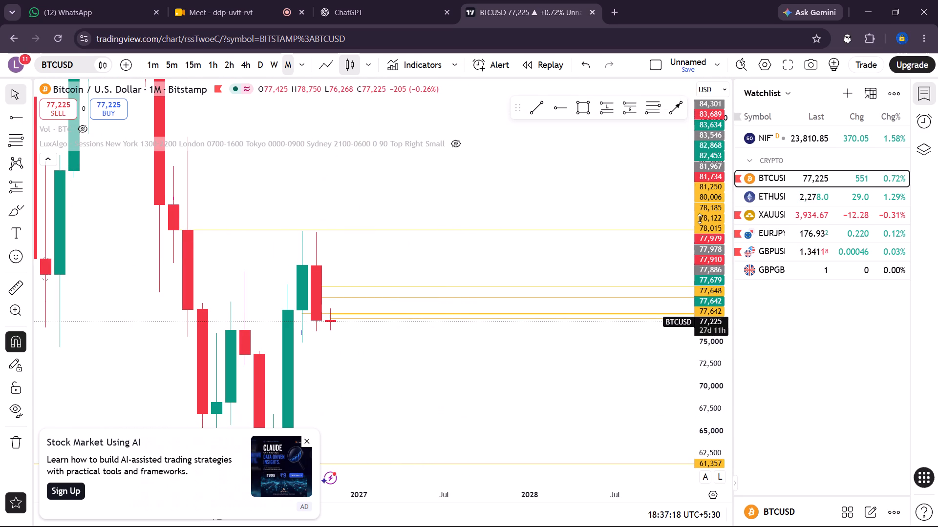
Examine the monthly candles from late 2025 to November 2026 against the 87,496 ray at different scales.
scroll(700, 219, "up", 16)
scroll(399, 213, "right", 5)
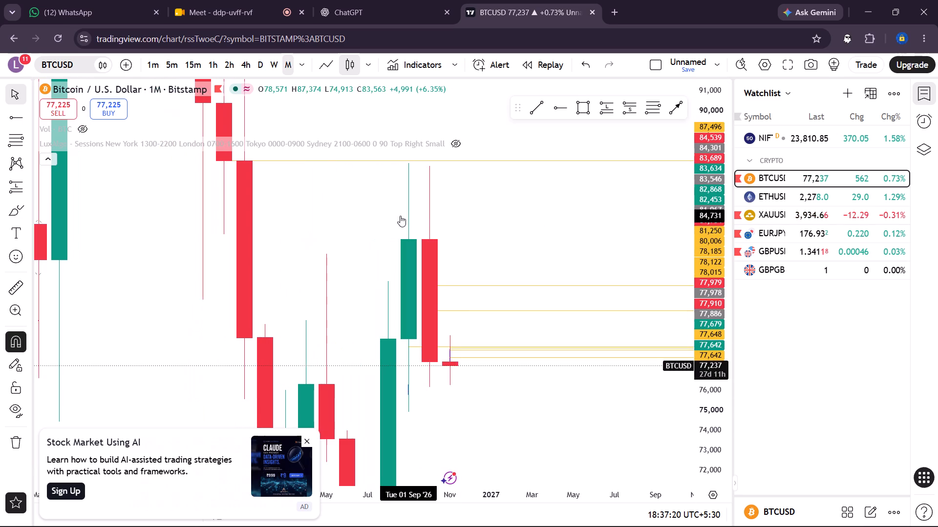
scroll(709, 159, "up", 10)
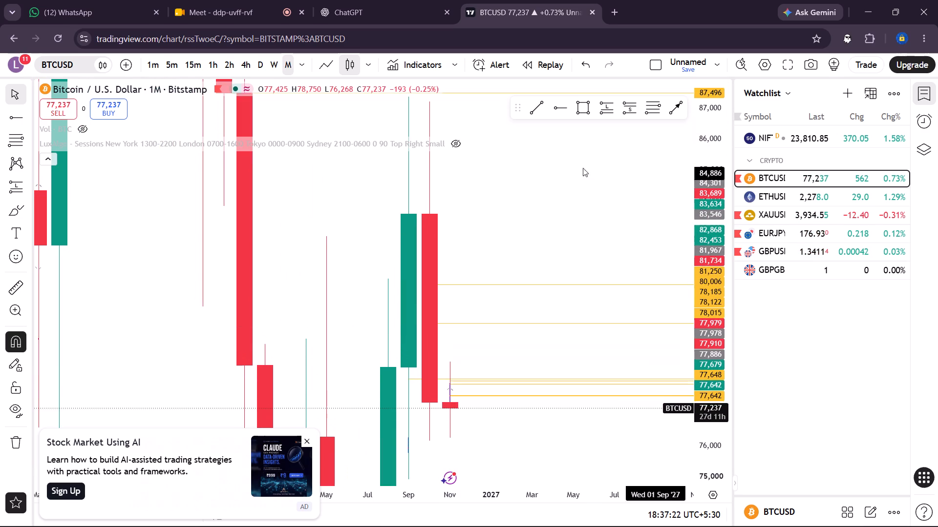
left_click_drag(570, 164, 577, 406)
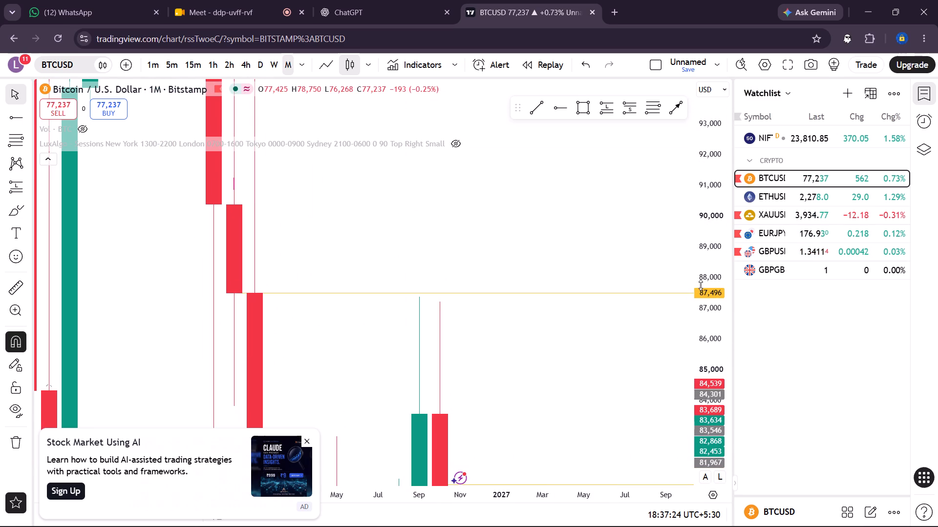
scroll(700, 280, "up", 14)
scroll(700, 280, "down", 1)
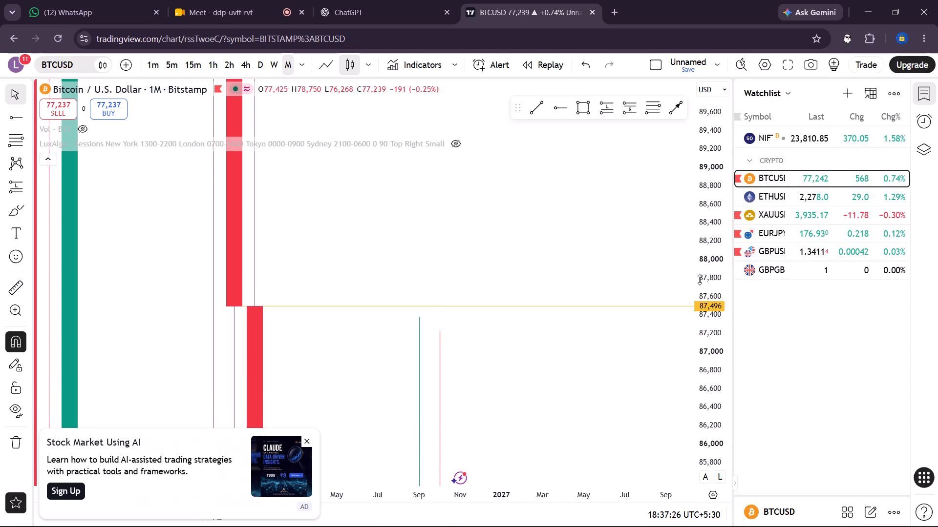
scroll(700, 280, "down", 7)
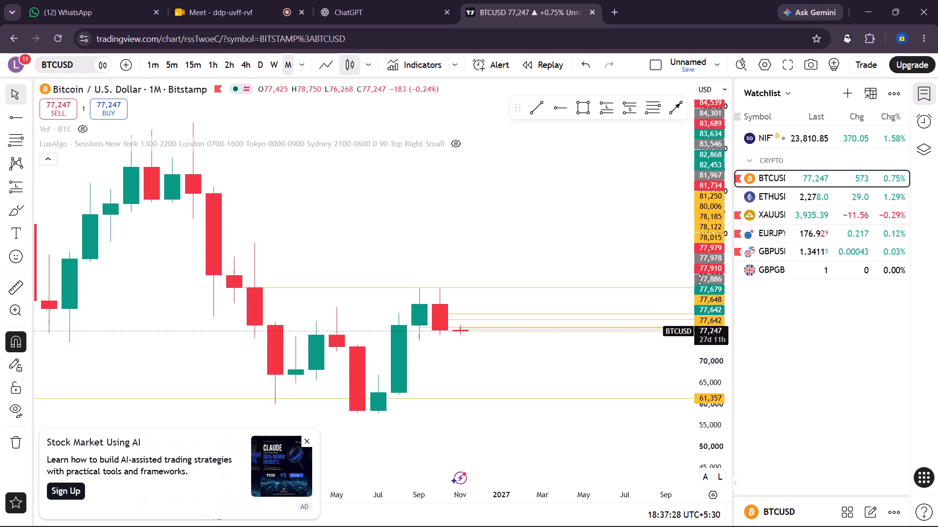
Switch to the weekly timeframe and examine the late 2025 to November 2026 candles around the 87,496 ray.
left_click(272, 68)
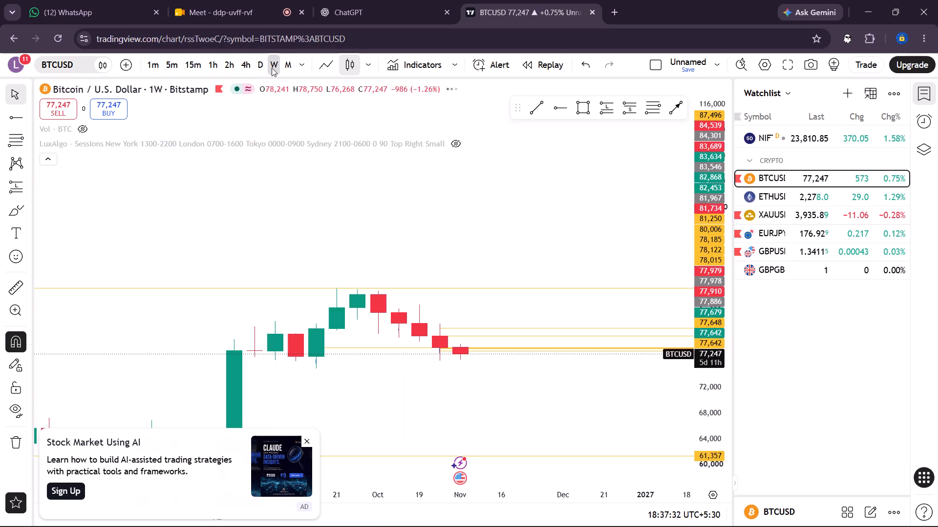
scroll(484, 365, "down", 6)
scroll(484, 365, "up", 1)
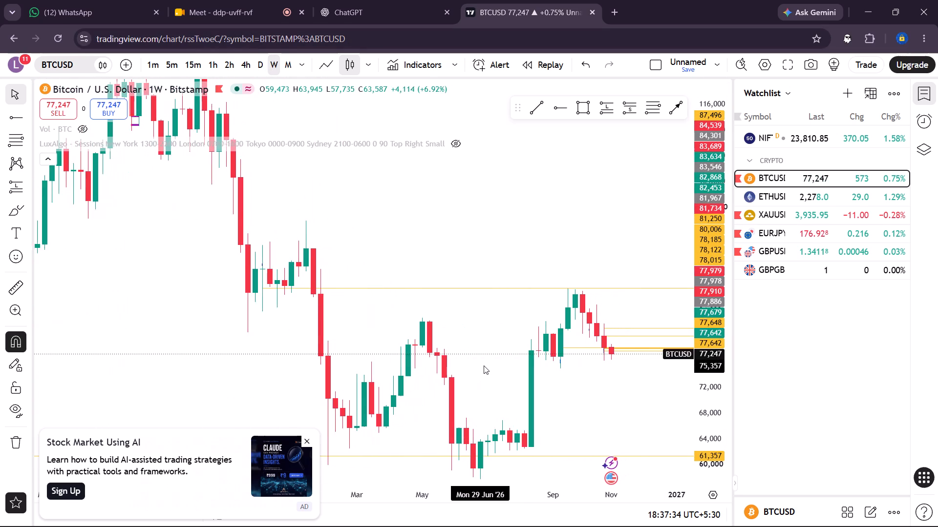
scroll(484, 365, "up", 1)
scroll(484, 365, "left", 1)
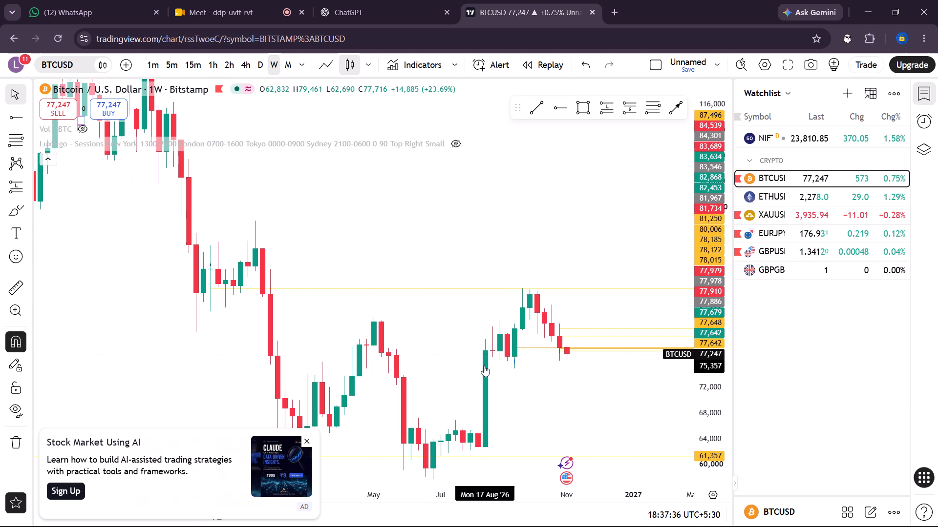
scroll(708, 279, "up", 11)
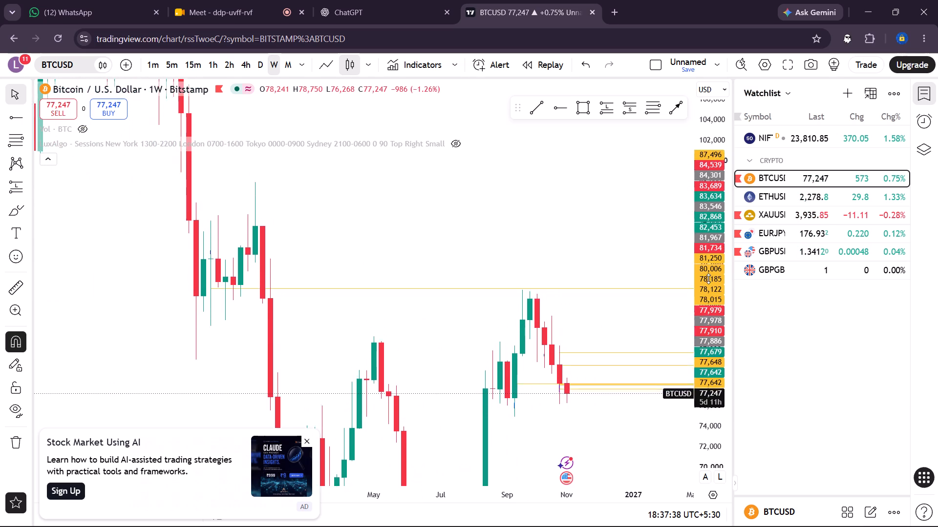
scroll(708, 279, "up", 6)
scroll(708, 279, "down", 10)
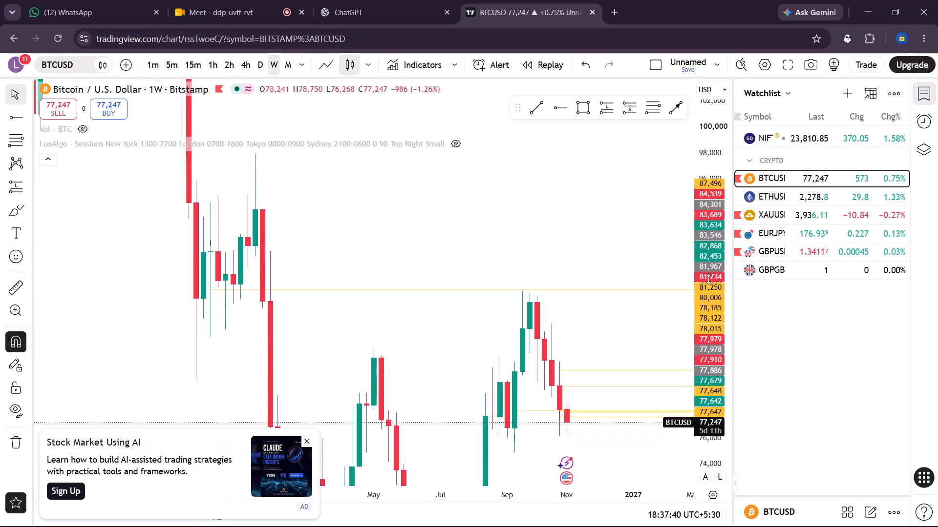
scroll(708, 279, "down", 1)
scroll(708, 279, "up", 2)
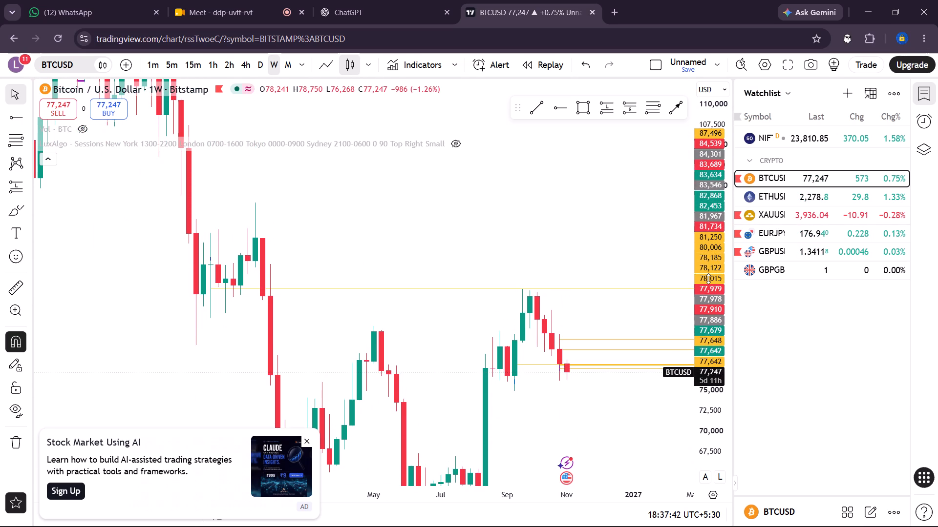
scroll(573, 206, "down", 1)
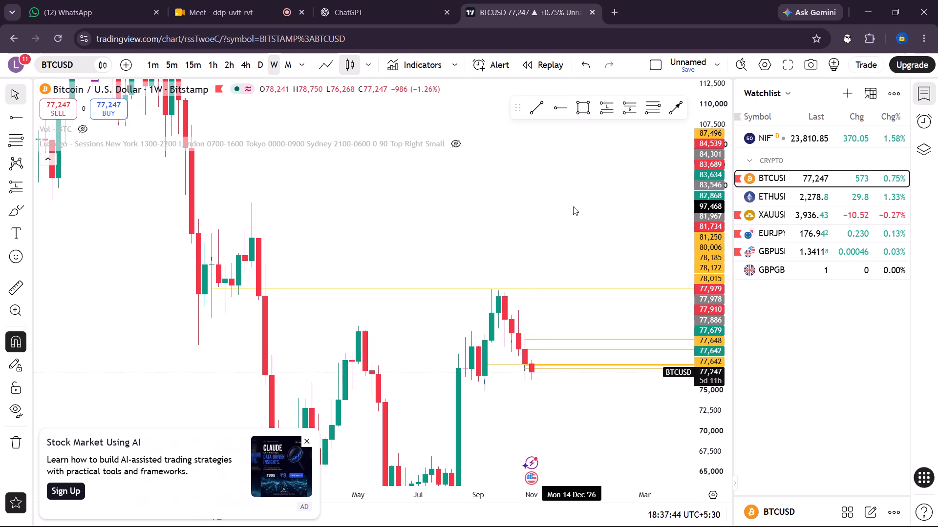
scroll(573, 206, "down", 1)
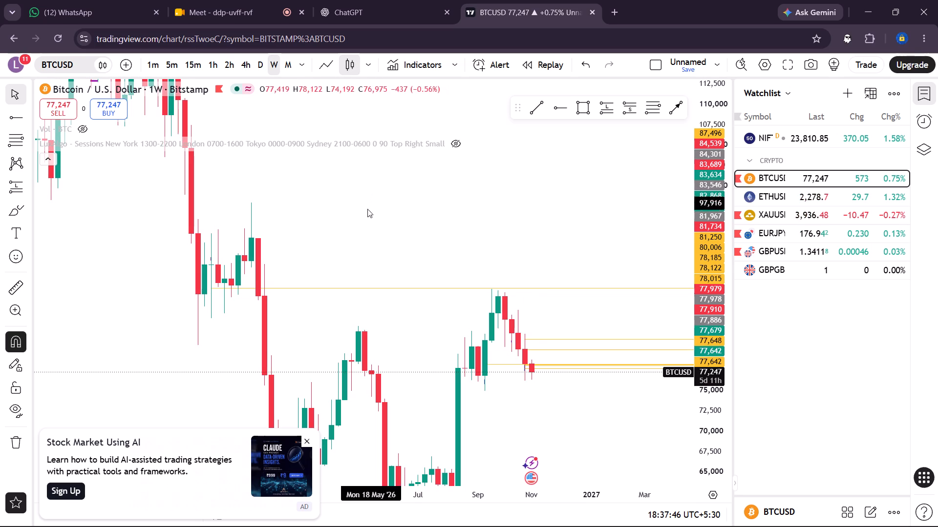
Examine the weekly candles of the 2021 highs and the 2022 decline around the 61,357 ray.
scroll(324, 261, "right", 13)
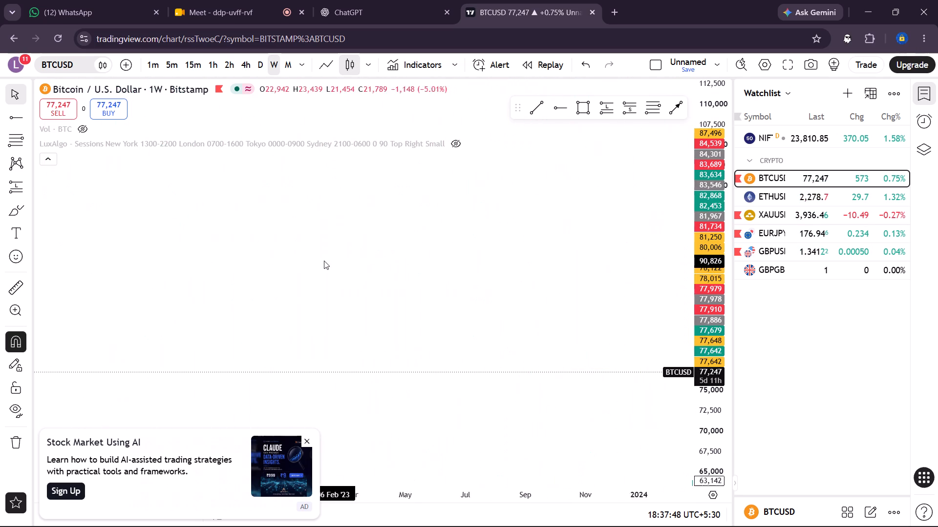
scroll(324, 261, "down", 4)
left_click_drag(427, 366, 389, 311)
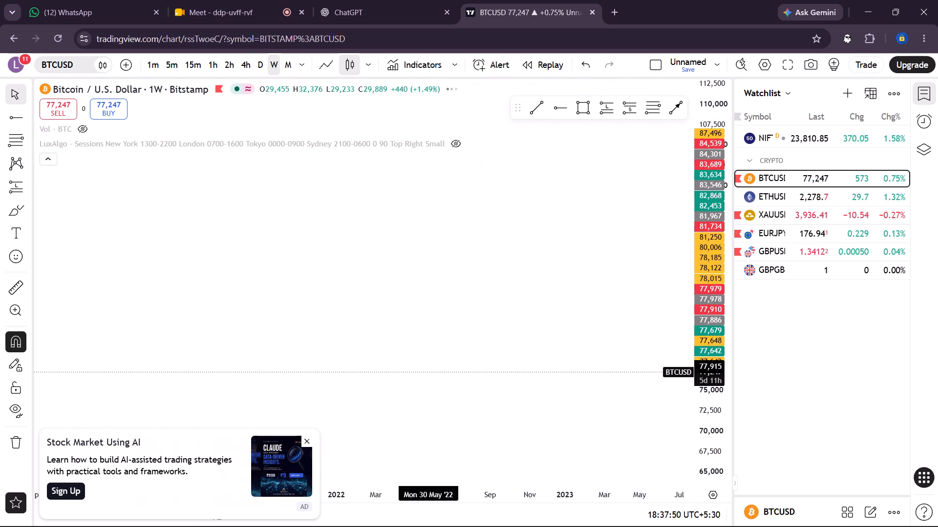
left_click_drag(389, 311, 247, 0)
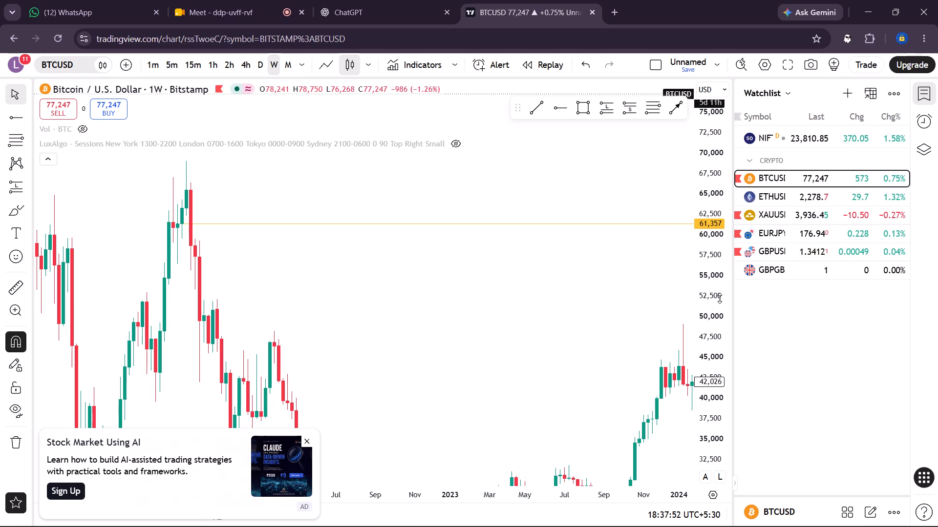
scroll(720, 298, "down", 5)
left_click_drag(478, 331, 716, 210)
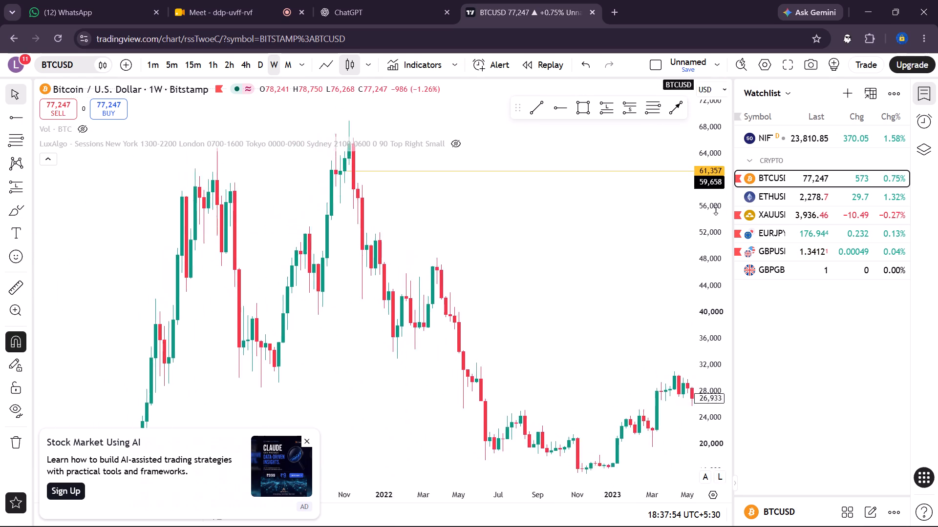
left_click_drag(716, 210, 736, 216)
left_click_drag(609, 246, 659, 173)
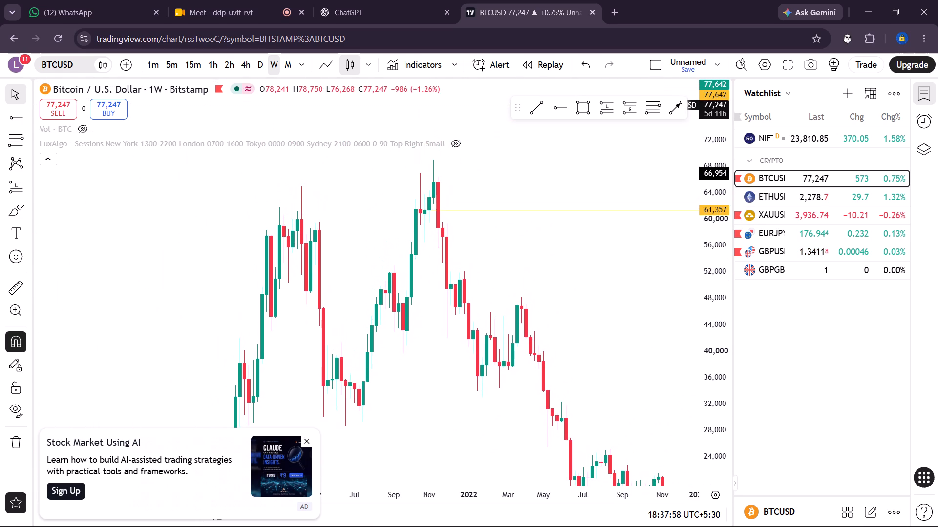
left_click_drag(659, 173, 659, 173)
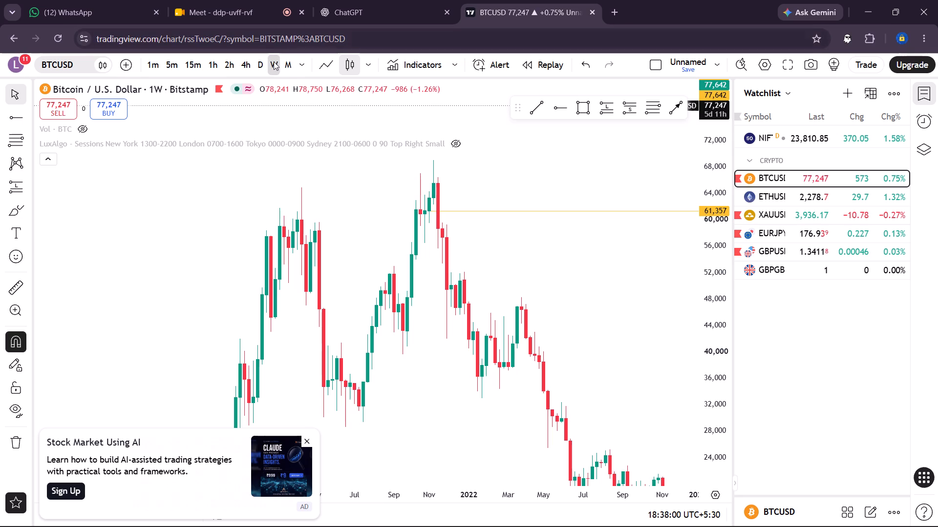
Return to the monthly timeframe, reset the chart view and examine the price history from 2012 through 2026.
left_click(289, 67)
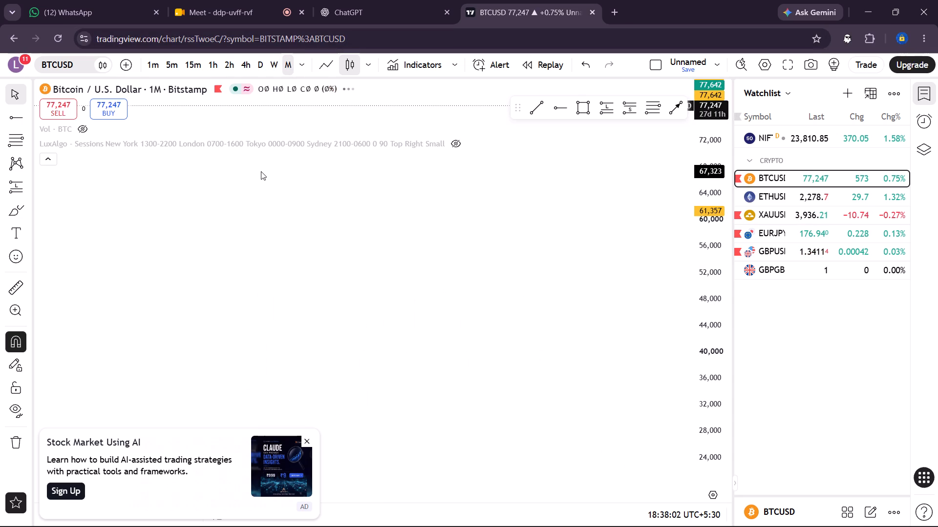
scroll(261, 171, "right", 3)
scroll(261, 171, "down", 2)
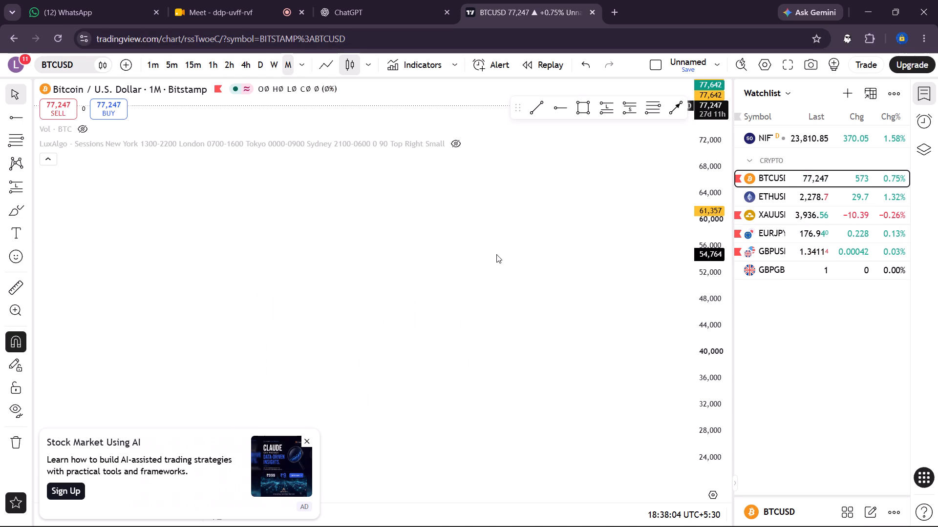
right_click(496, 254)
left_click(521, 210)
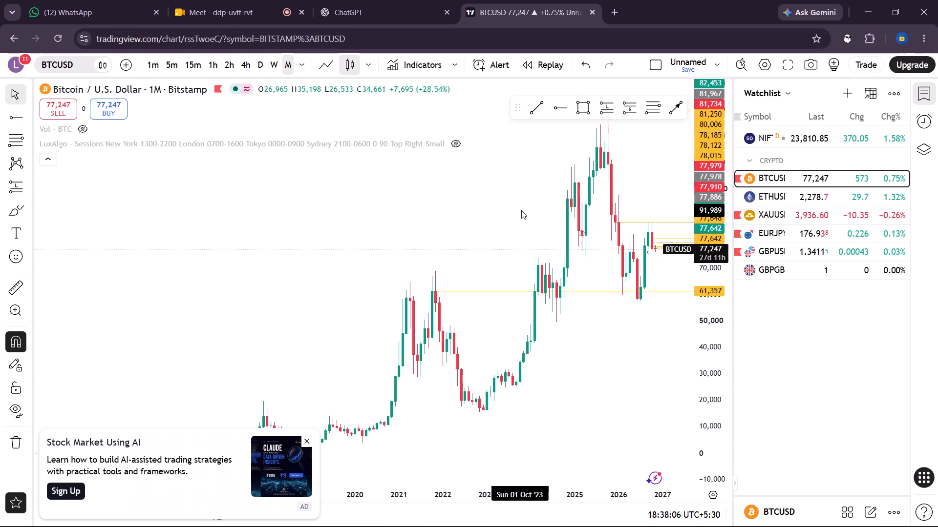
scroll(424, 252, "right", 3)
left_click_drag(313, 396, 398, 235)
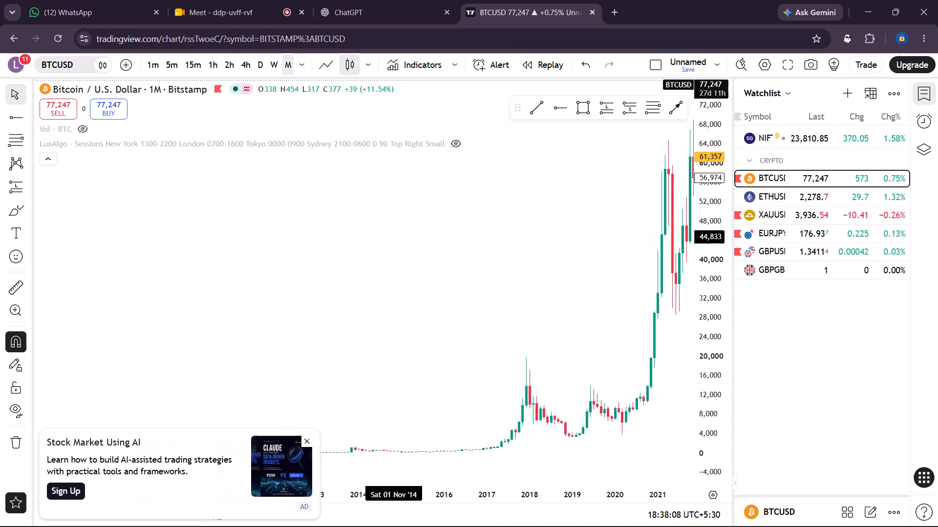
left_click_drag(398, 235, 283, 254)
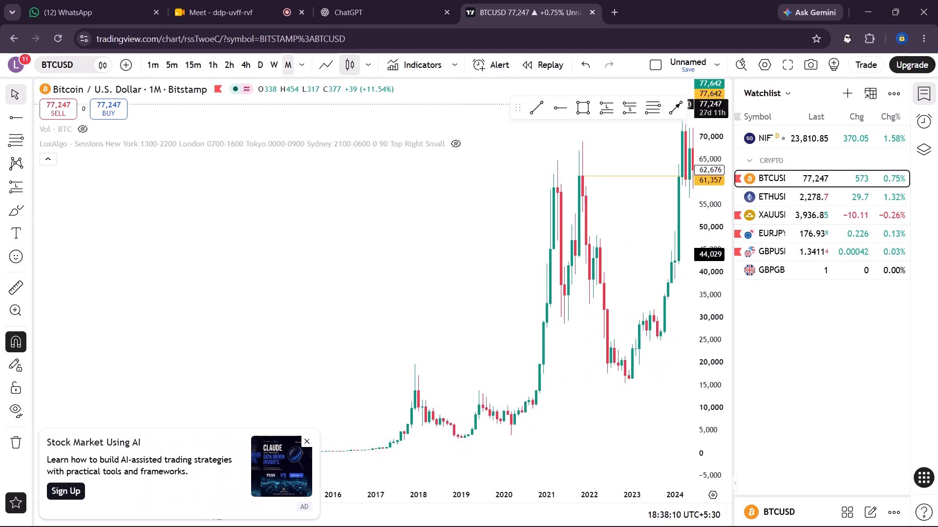
left_click_drag(283, 254, 310, 245)
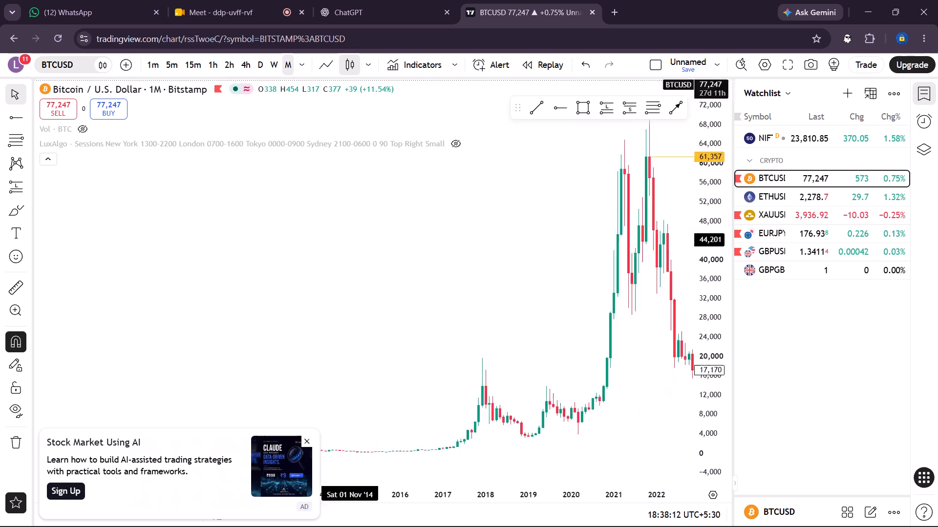
left_click_drag(310, 245, 552, 177)
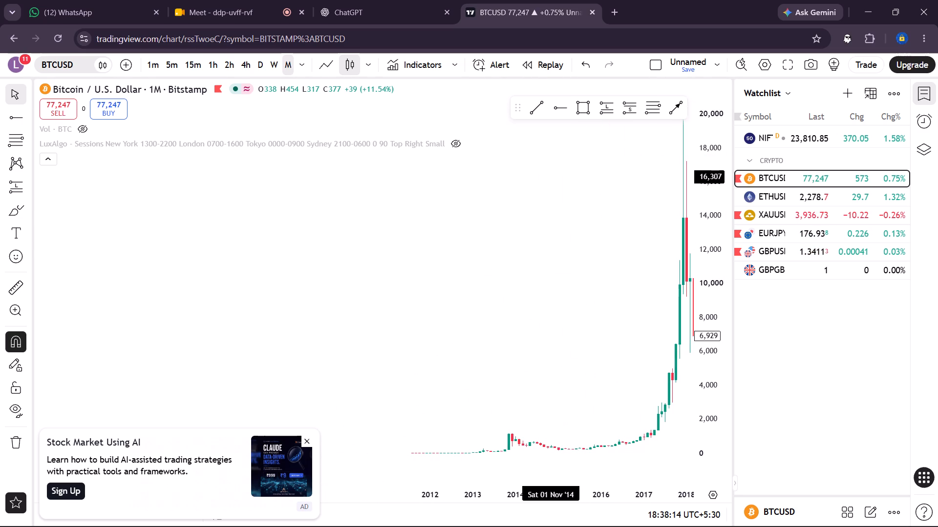
left_click_drag(552, 177, 124, 331)
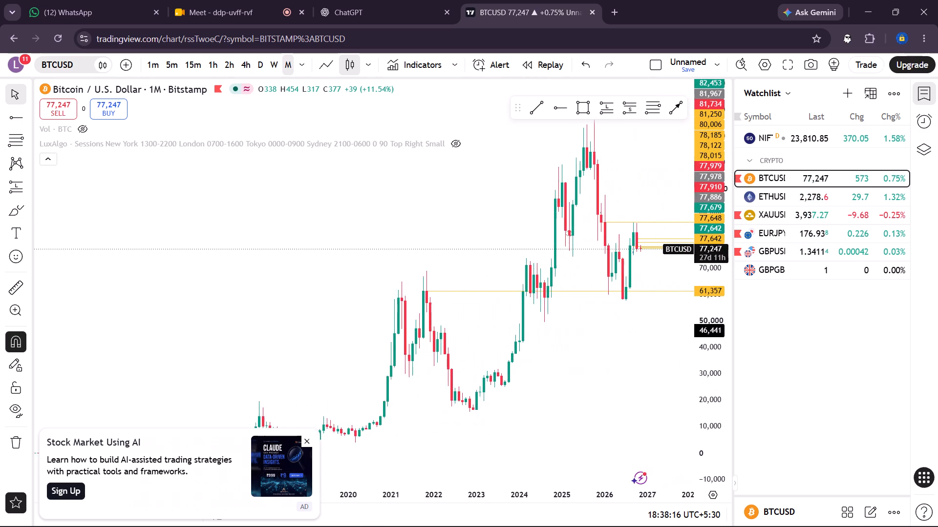
left_click_drag(124, 331, 108, 337)
Examine the monthly candles from the 2021 highs to November 2026 around the 61,357 ray at closer scales.
scroll(108, 337, "left", 1)
scroll(108, 337, "up", 6)
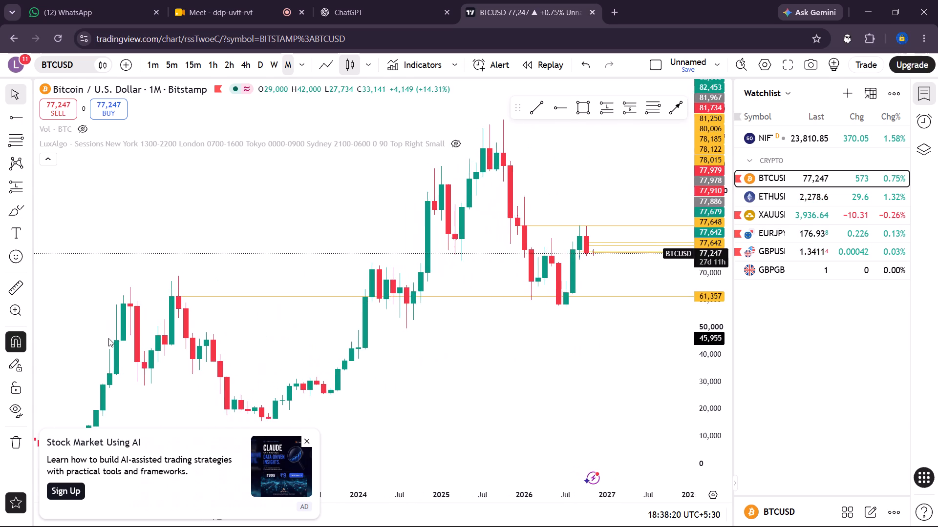
scroll(108, 338, "up", 1)
scroll(700, 291, "up", 6)
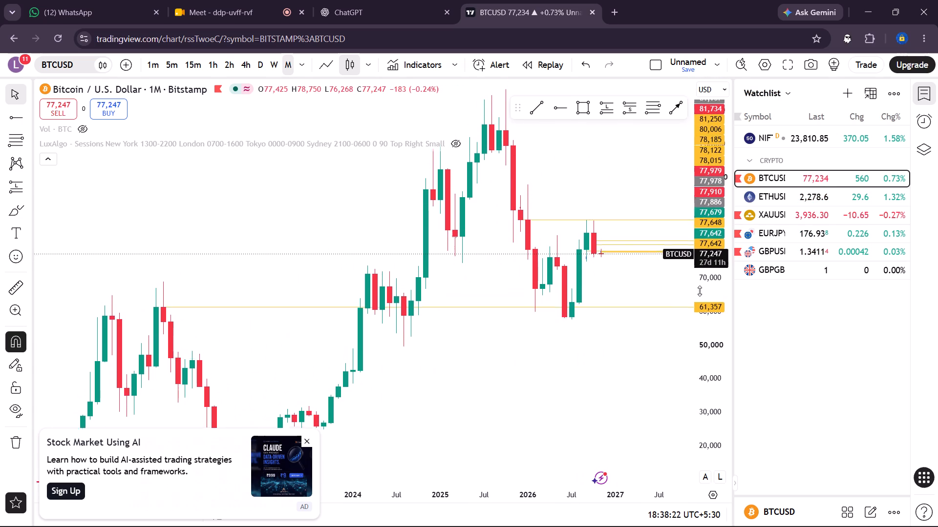
scroll(700, 291, "up", 5)
scroll(459, 236, "down", 1)
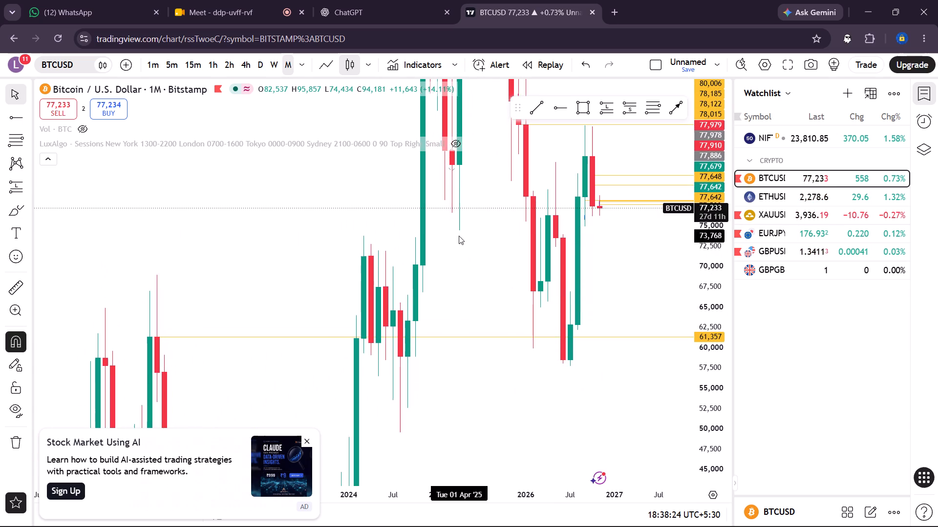
scroll(459, 236, "down", 2)
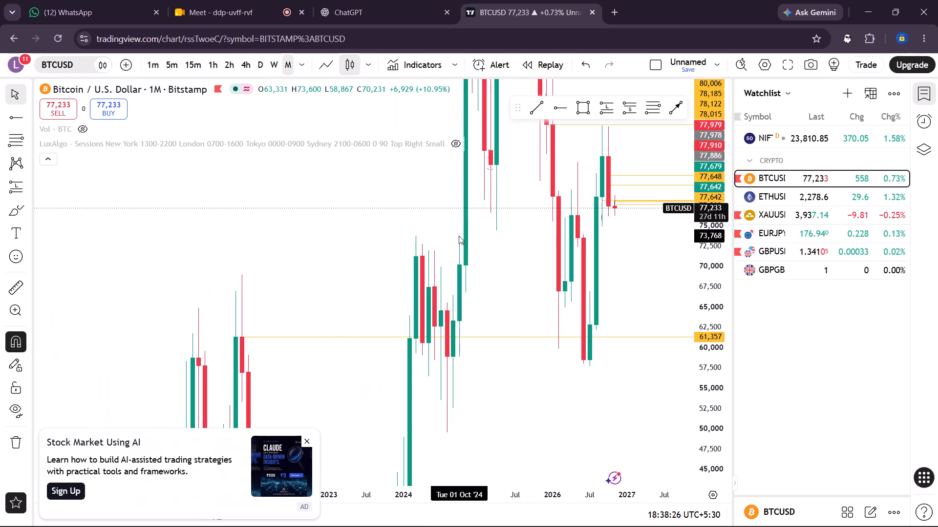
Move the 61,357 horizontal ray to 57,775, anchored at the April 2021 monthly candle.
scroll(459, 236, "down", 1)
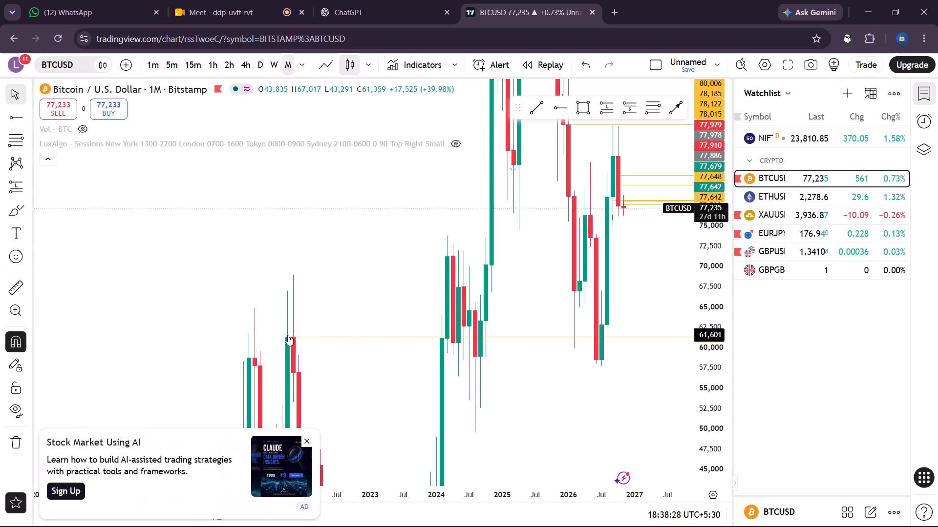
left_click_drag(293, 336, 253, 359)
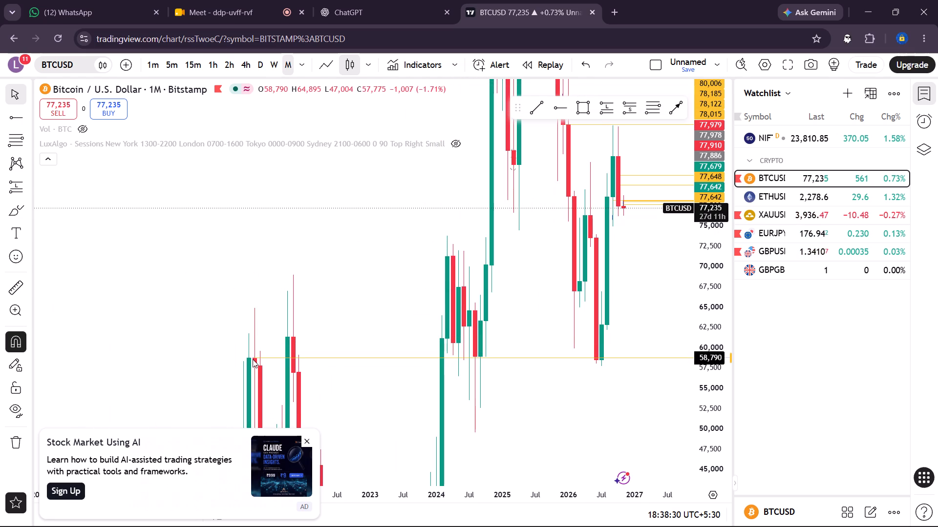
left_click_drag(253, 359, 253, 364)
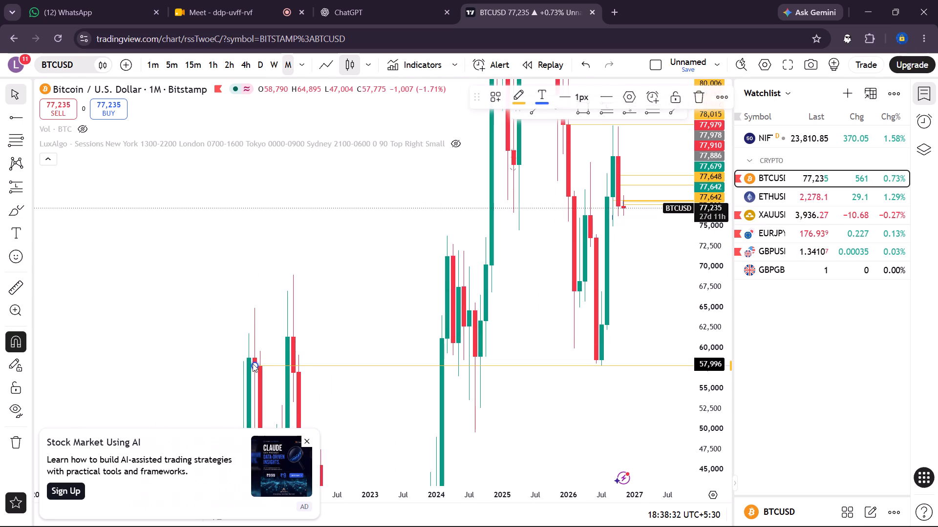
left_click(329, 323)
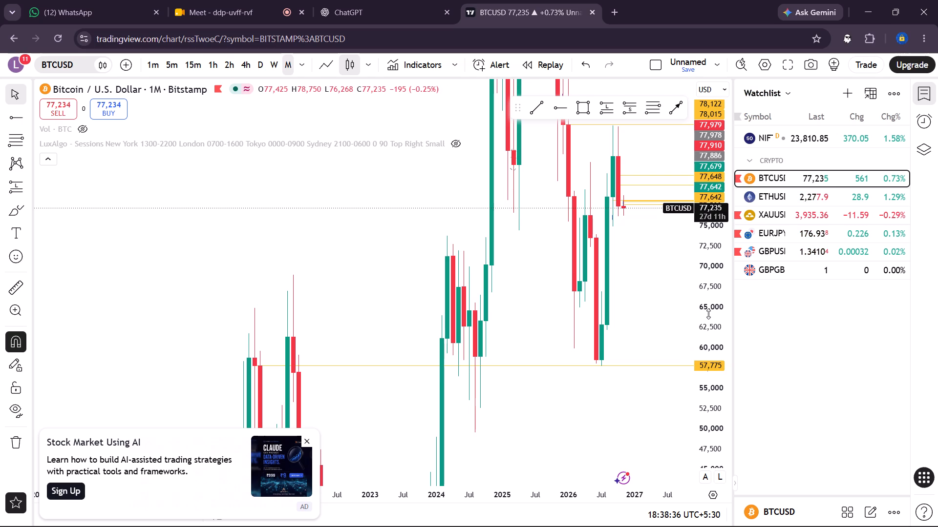
scroll(708, 314, "up", 6)
scroll(501, 292, "up", 1)
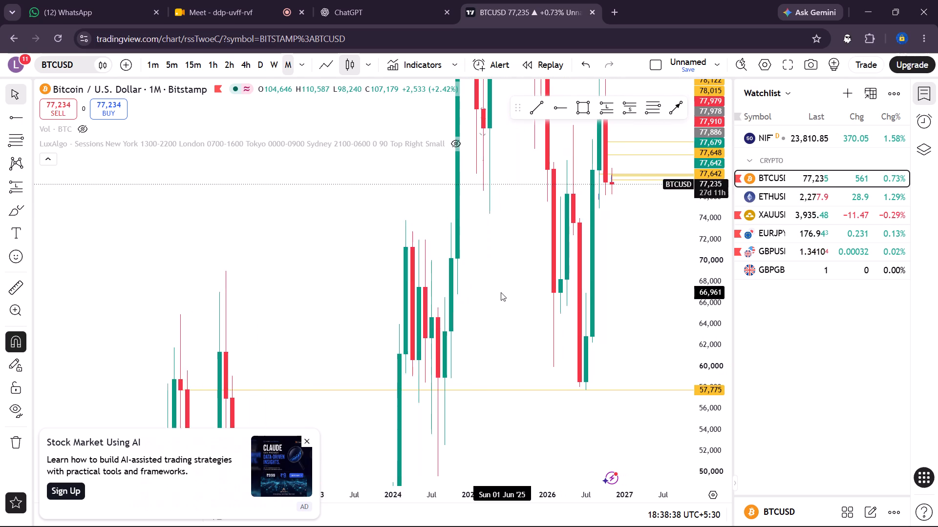
scroll(501, 292, "up", 2)
scroll(709, 224, "down", 6)
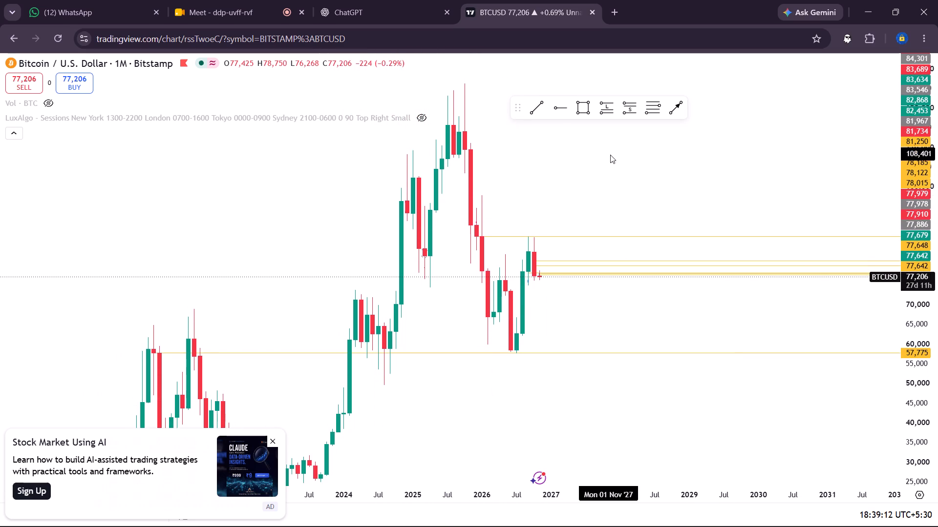
left_click_drag(610, 155, 682, 205)
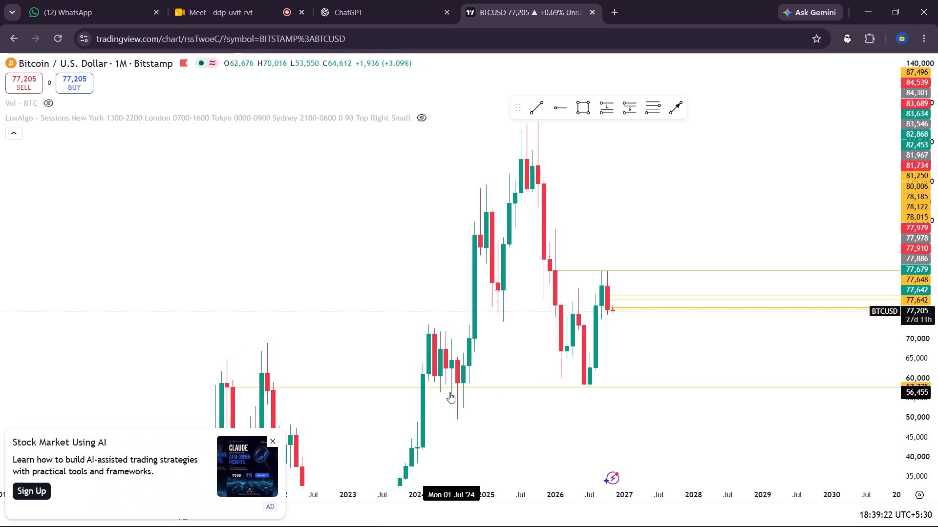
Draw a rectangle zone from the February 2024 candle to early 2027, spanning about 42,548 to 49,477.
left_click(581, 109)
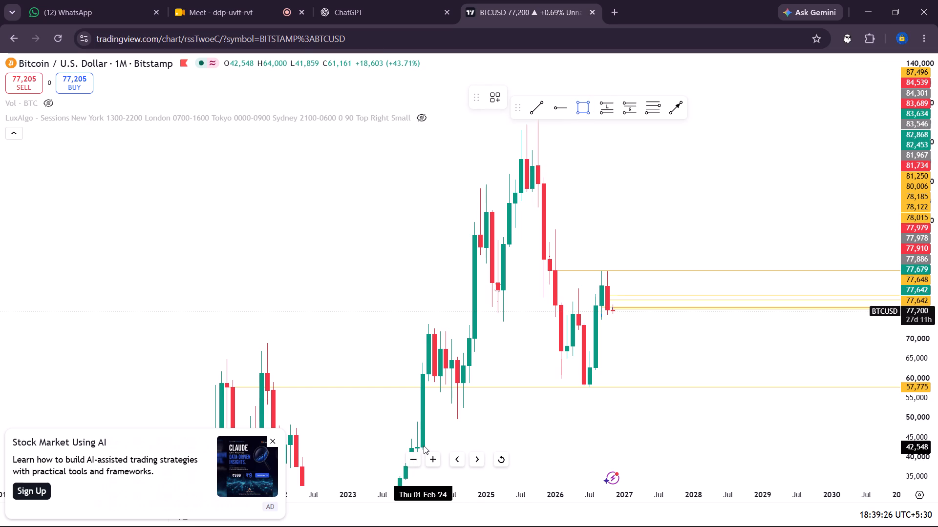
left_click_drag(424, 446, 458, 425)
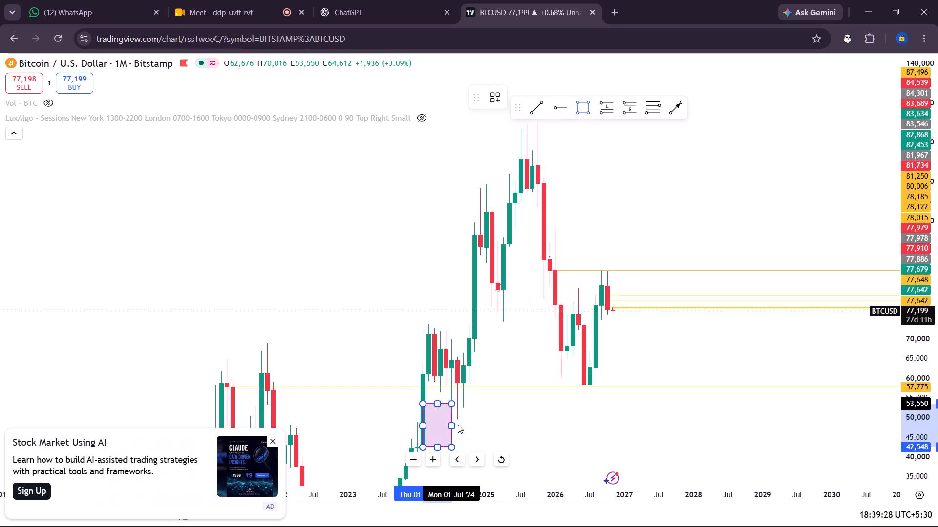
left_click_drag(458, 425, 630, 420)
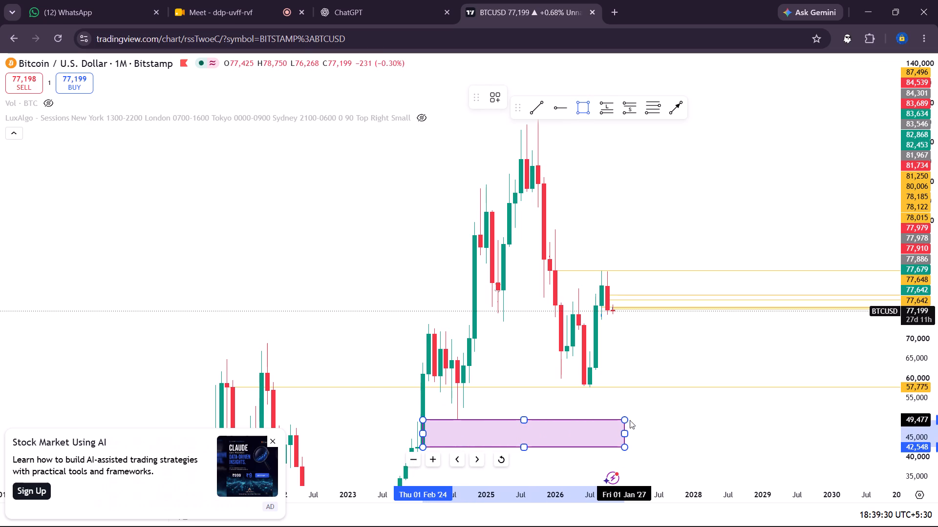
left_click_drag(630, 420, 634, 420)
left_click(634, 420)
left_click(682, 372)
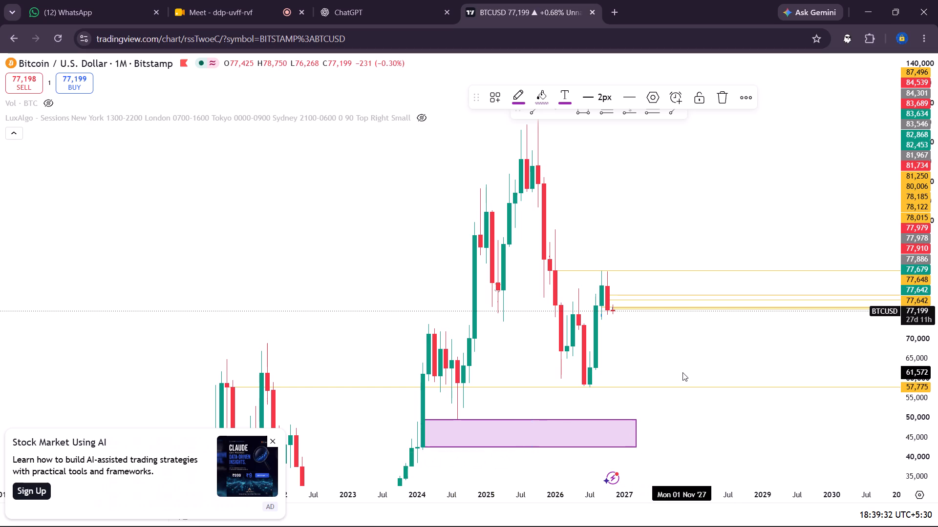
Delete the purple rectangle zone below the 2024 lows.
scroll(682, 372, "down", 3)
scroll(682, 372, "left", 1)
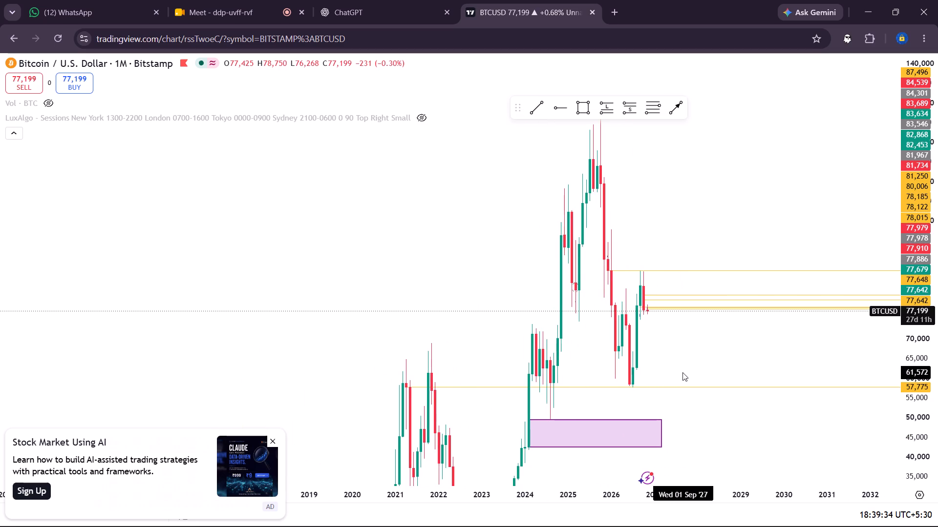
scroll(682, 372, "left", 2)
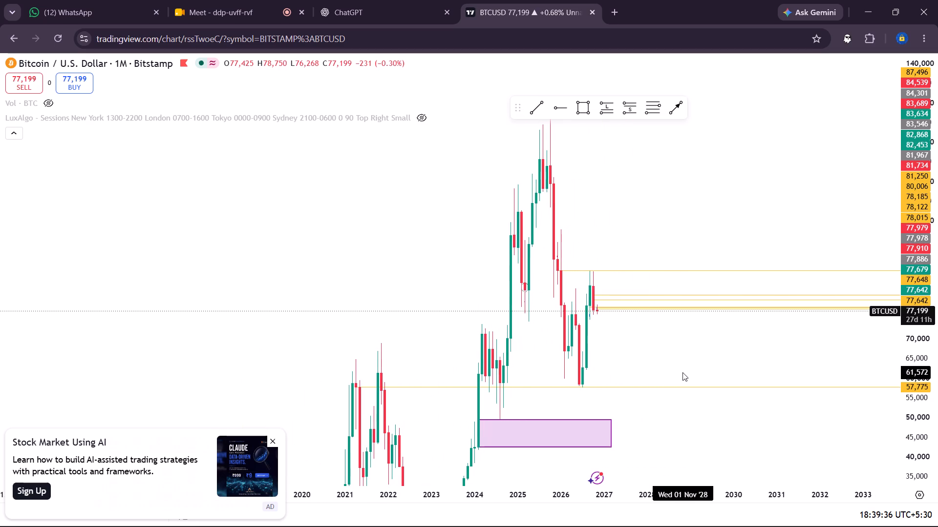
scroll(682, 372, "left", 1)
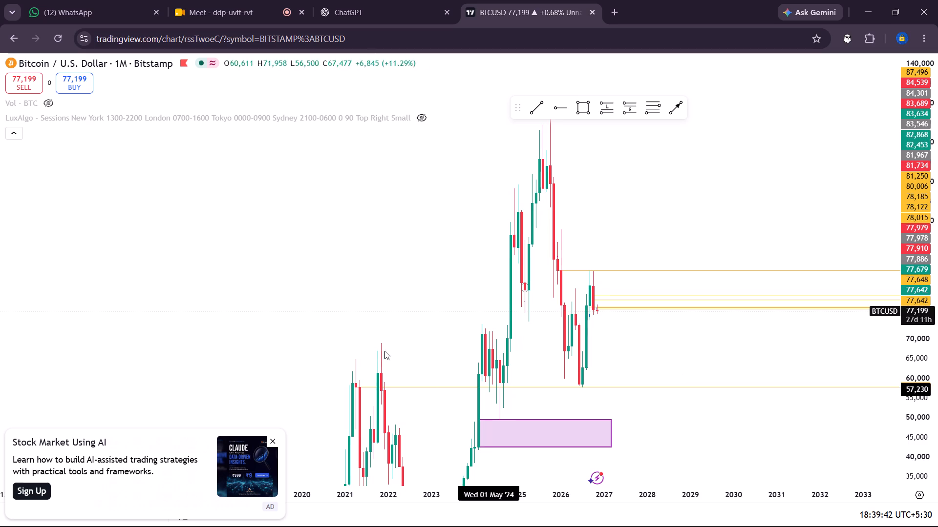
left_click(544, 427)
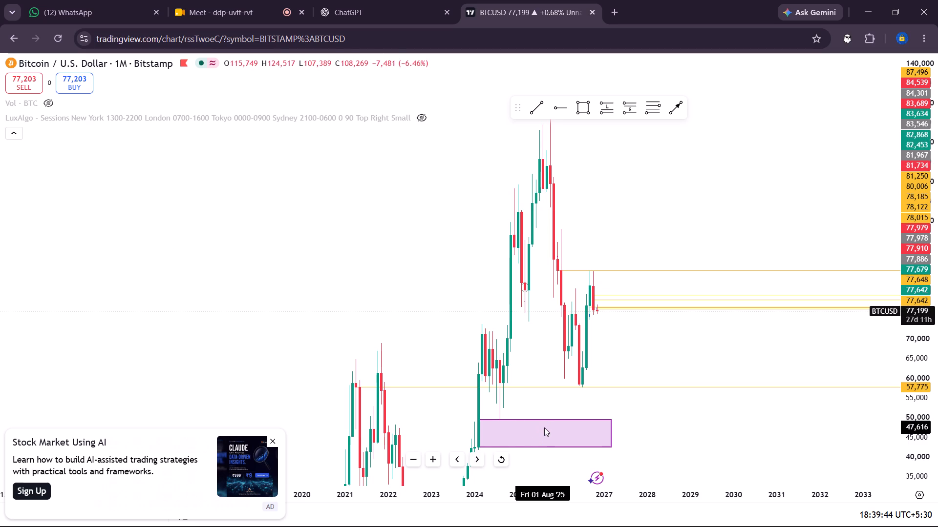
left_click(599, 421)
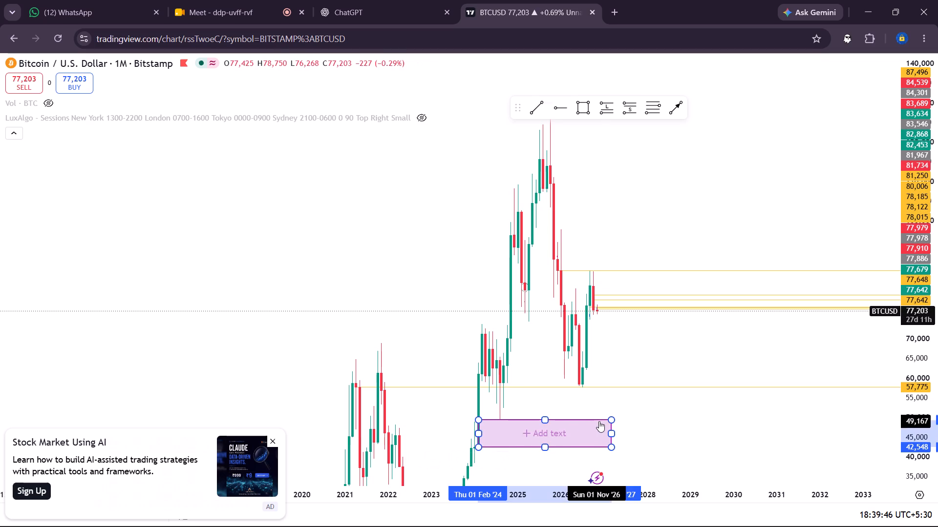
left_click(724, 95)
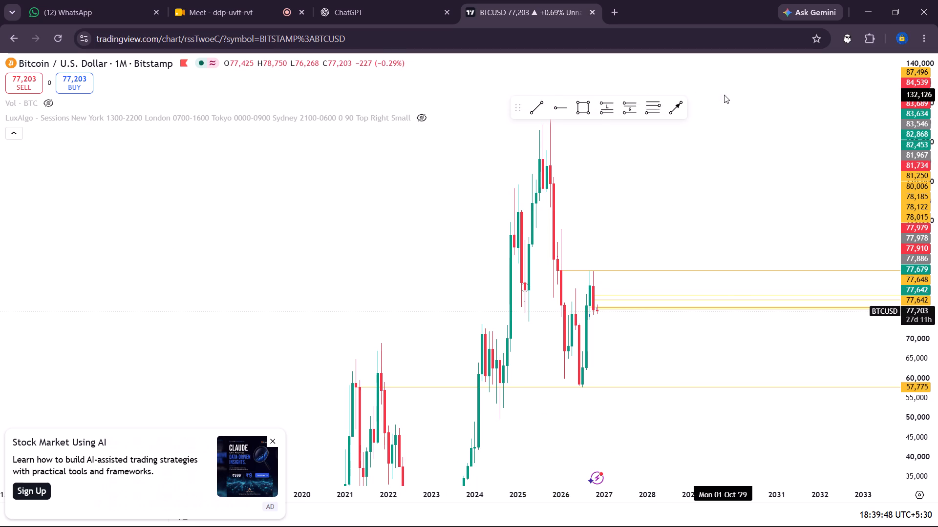
Delete the 57,775 horizontal ray that starts at the April 2021 candle.
left_click(513, 385)
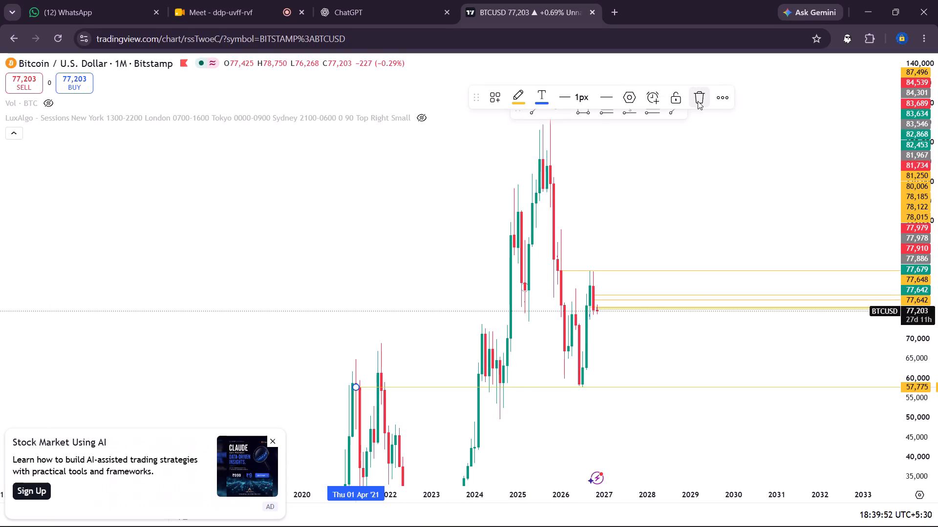
left_click(698, 101)
Delete the 78,122 horizontal ray that starts at the November 2026 candle.
scroll(534, 319, "up", 5)
scroll(534, 319, "right", 2)
scroll(534, 319, "up", 3)
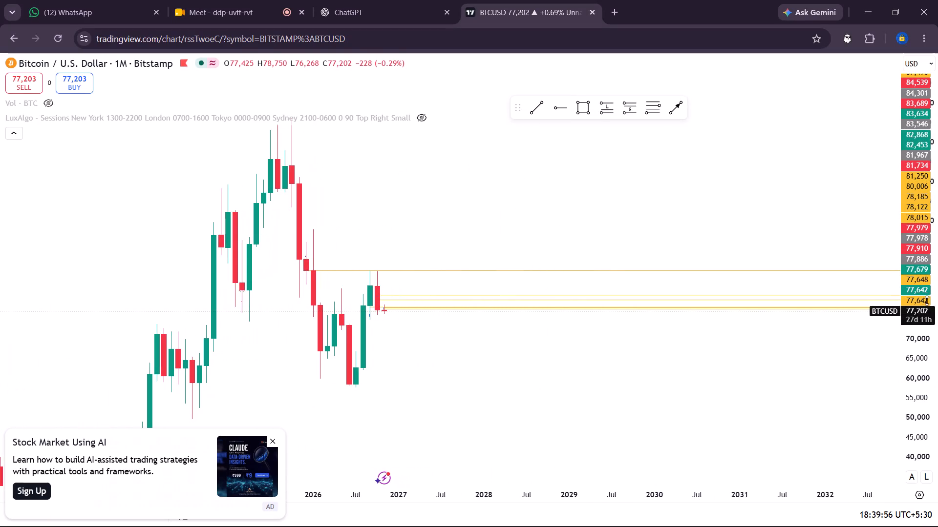
scroll(924, 305, "up", 6)
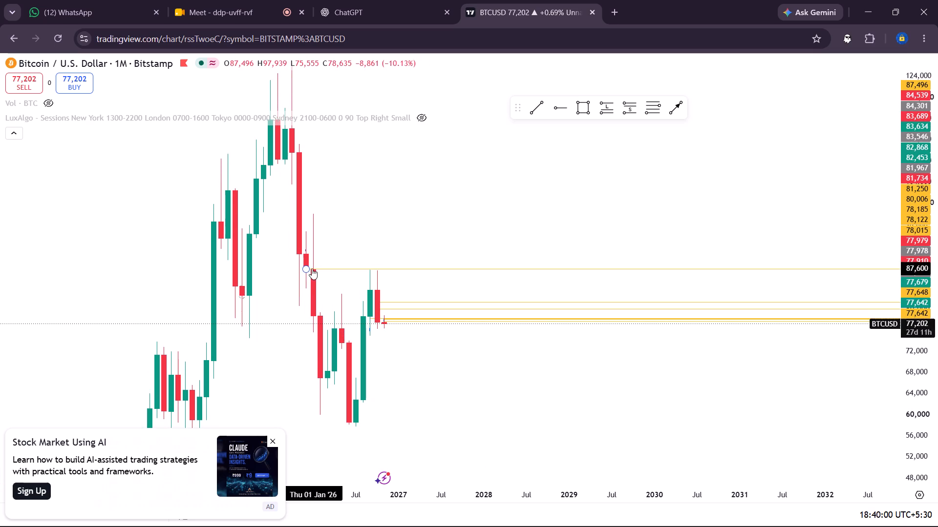
left_click(400, 318)
left_click(702, 92)
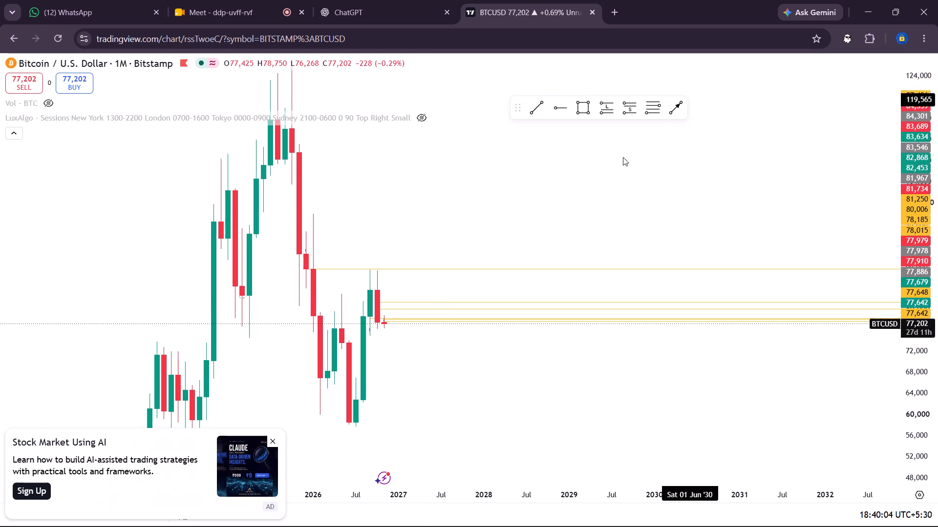
Delete the 81,250 horizontal ray that starts at the October 2026 candle.
left_click(501, 303)
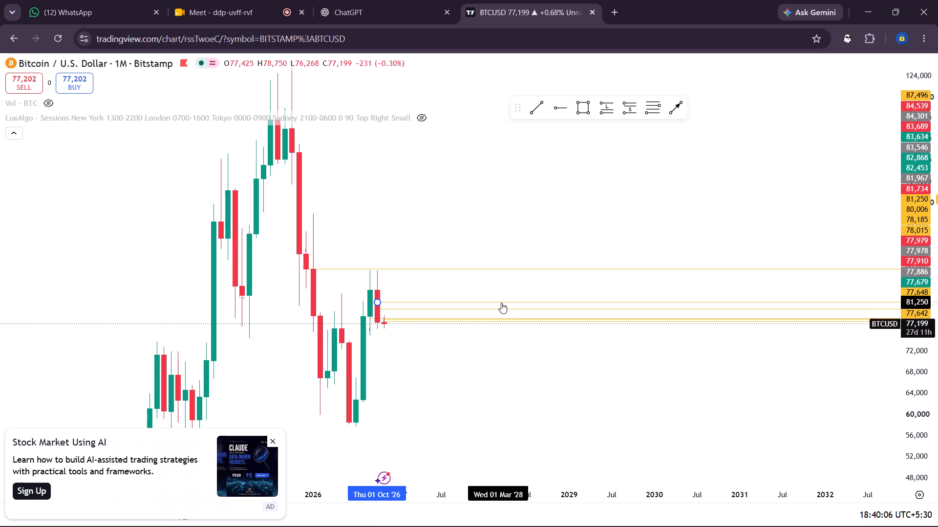
left_click(699, 104)
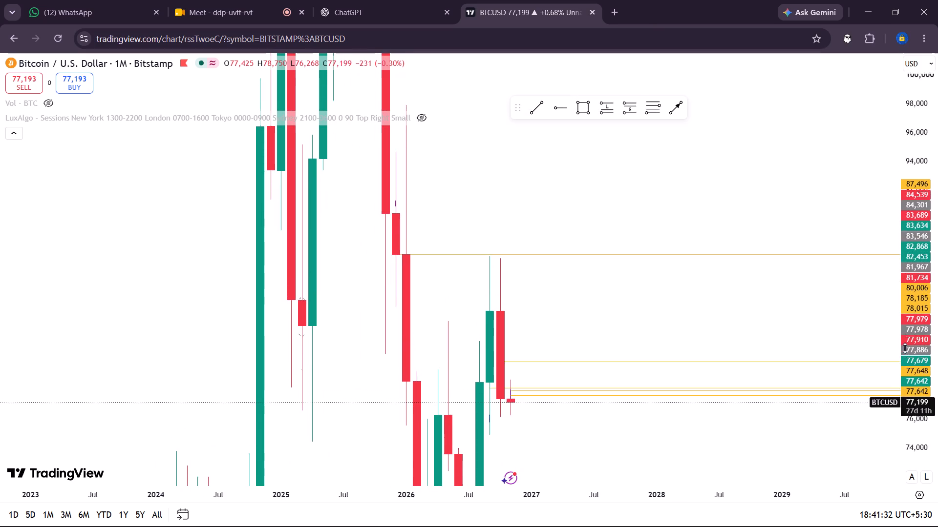
scroll(905, 348, "up", 4)
left_click_drag(837, 376, 813, 136)
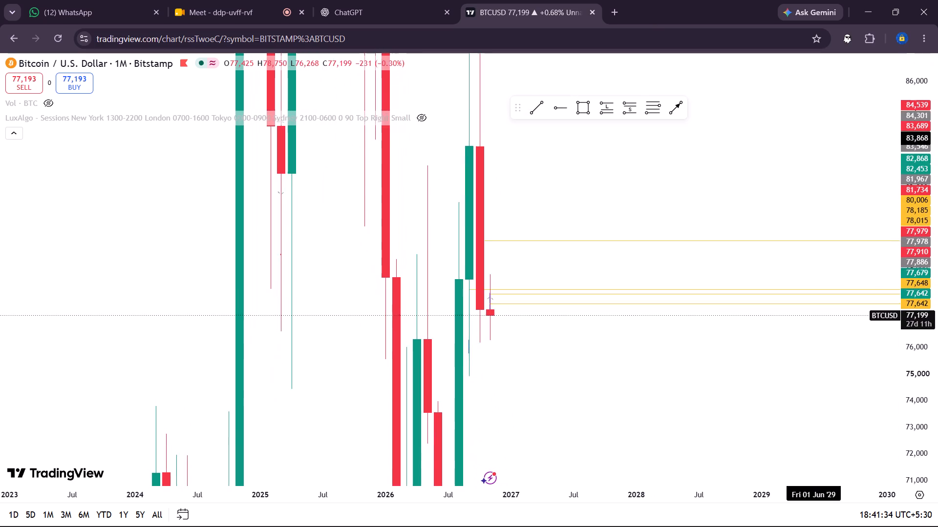
left_click_drag(813, 136, 812, 136)
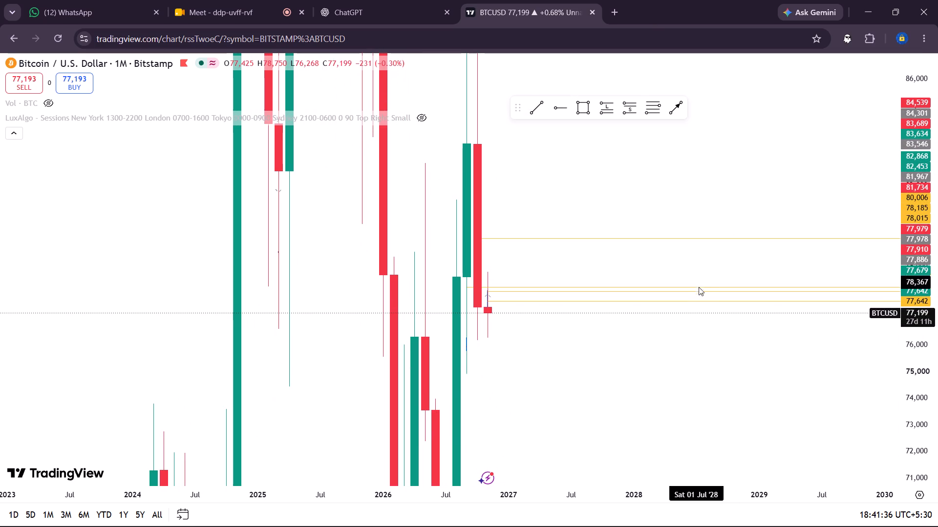
left_click(700, 291)
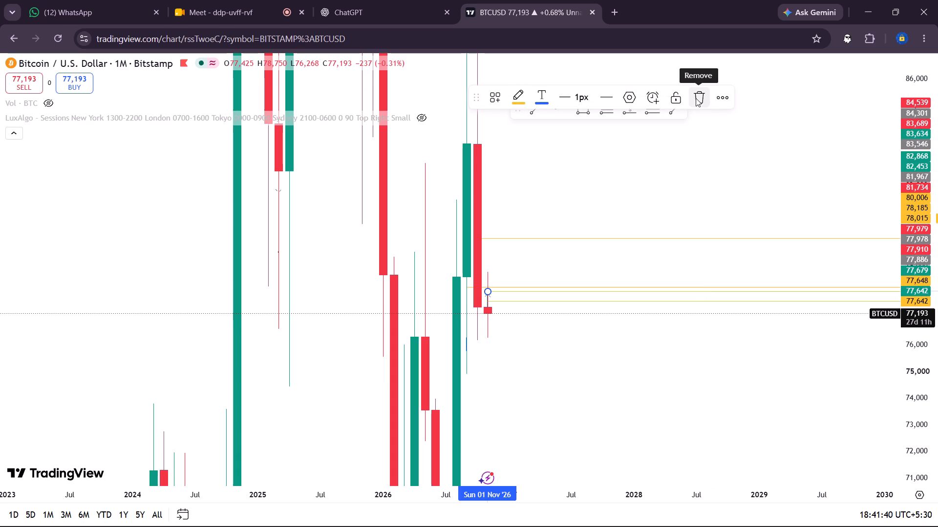
left_click(655, 285)
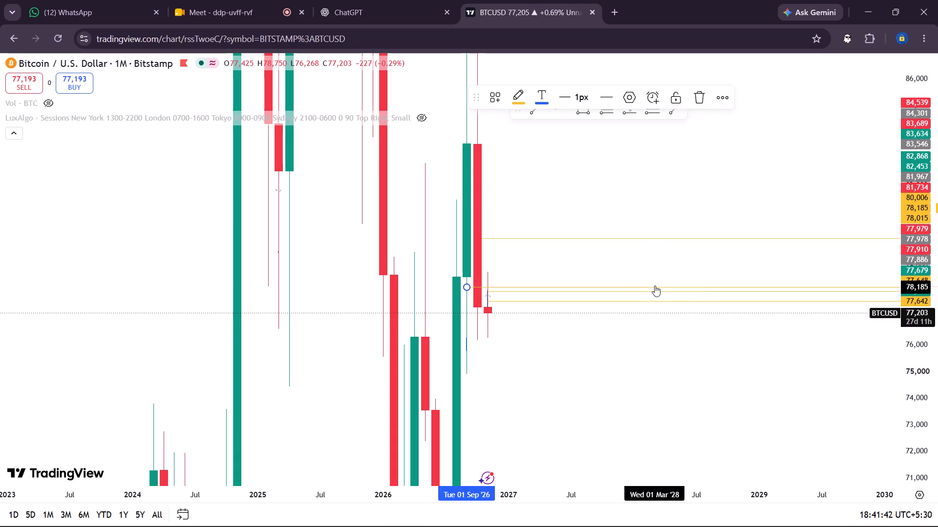
left_click(701, 98)
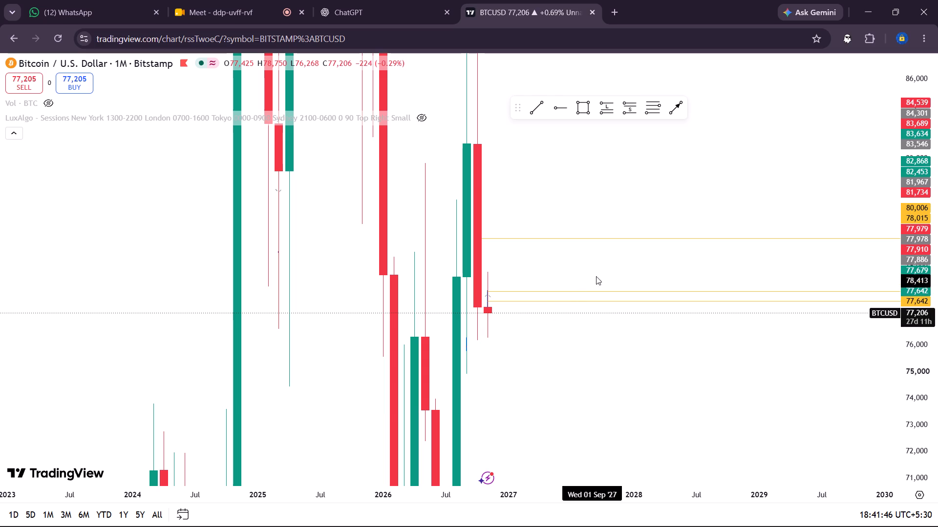
Delete the two overlapping horizontal rays at 77,648 and 77,642 that start at the November 2026 candle.
left_click(601, 301)
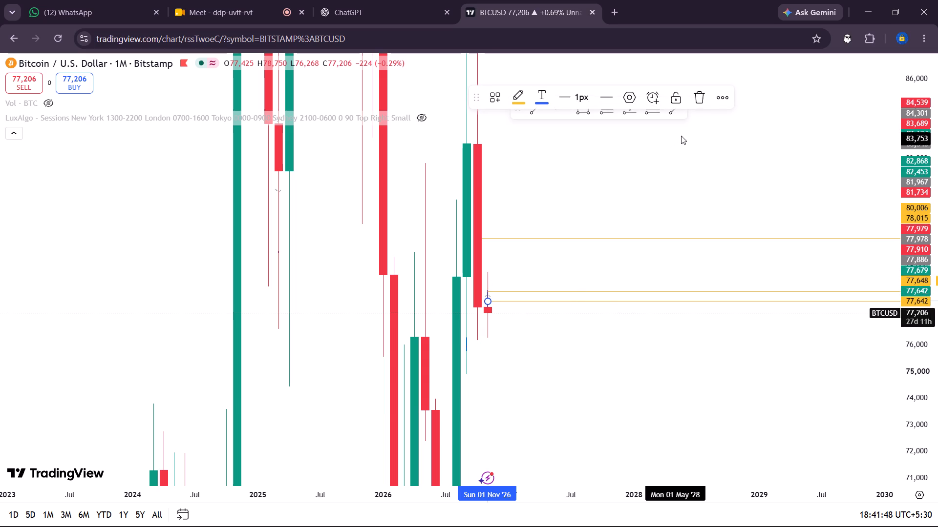
left_click(701, 92)
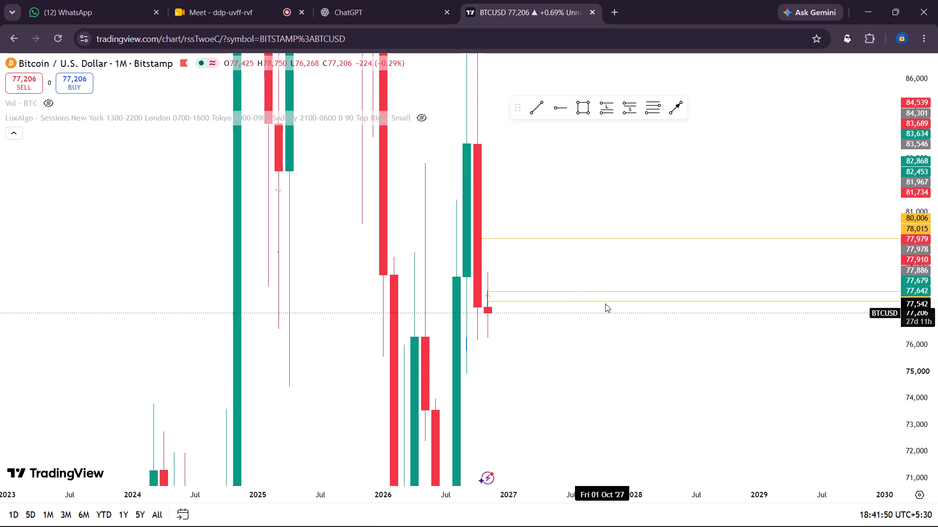
left_click(608, 301)
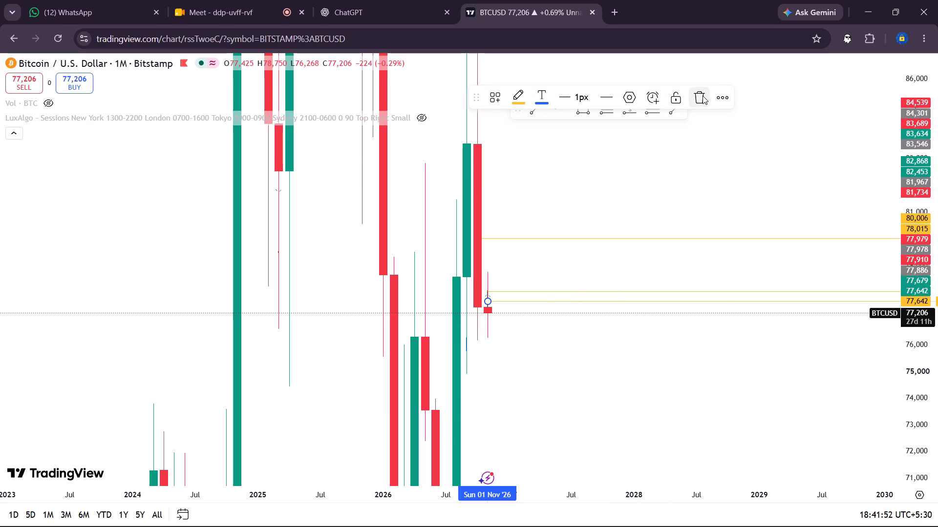
left_click(703, 96)
Delete the 78,015 horizontal ray that starts at the November 2026 candle.
left_click(615, 290)
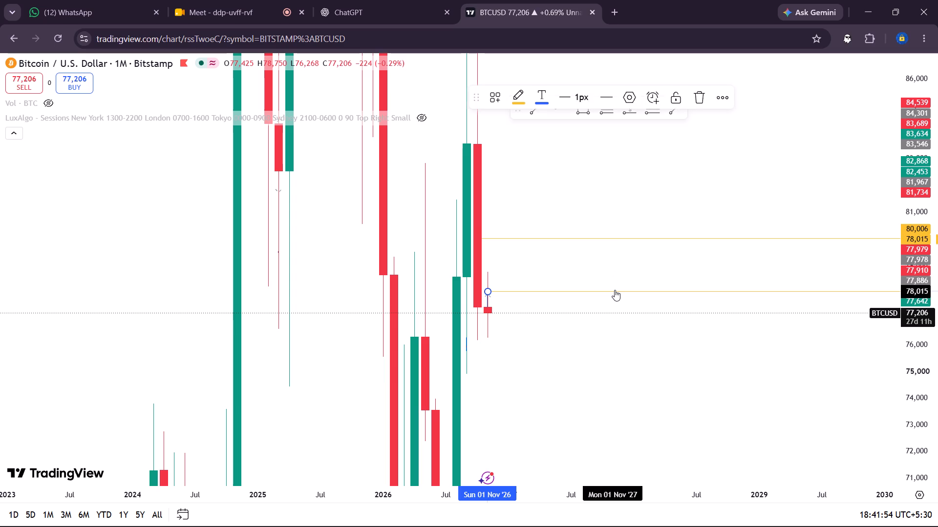
left_click(700, 100)
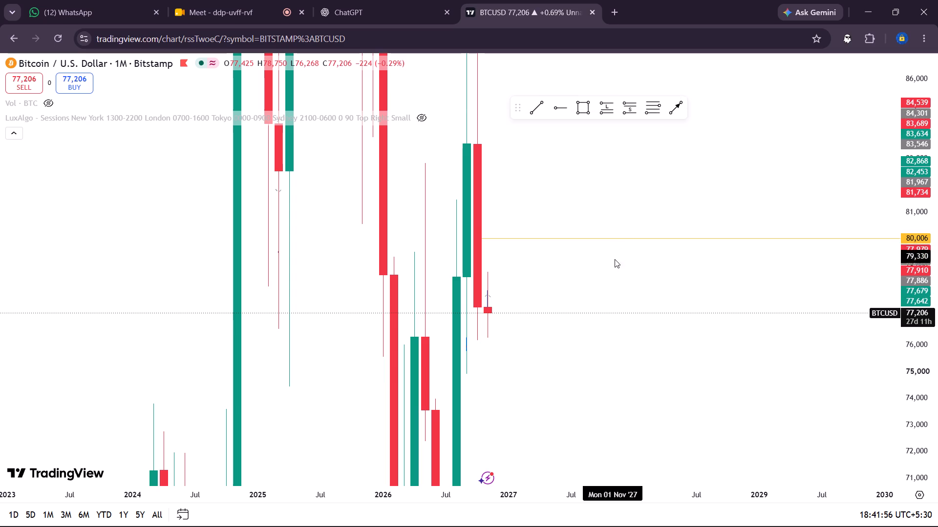
Delete the small purple rectangle and the short blue trend line near 76,000 on the September 2026 candle's lower wick.
scroll(573, 281, "right", 2)
scroll(573, 281, "up", 1)
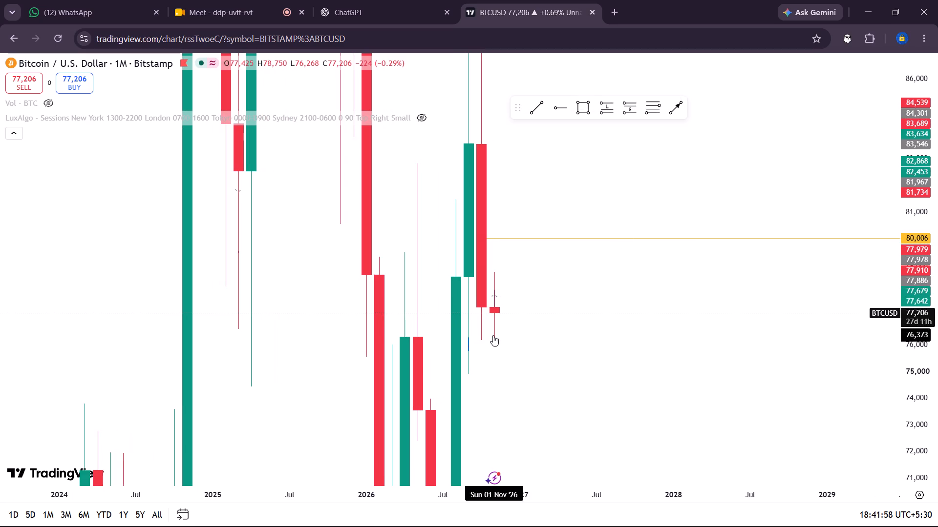
left_click(469, 345)
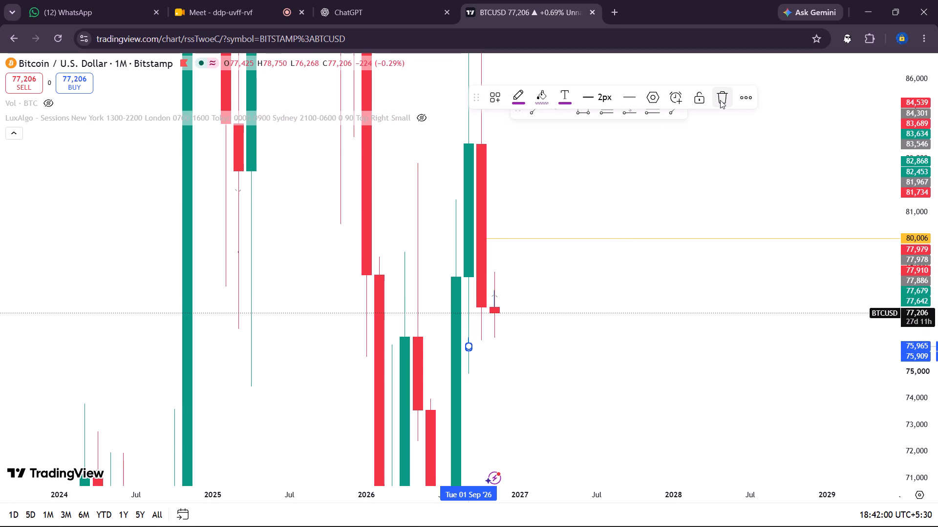
left_click(720, 97)
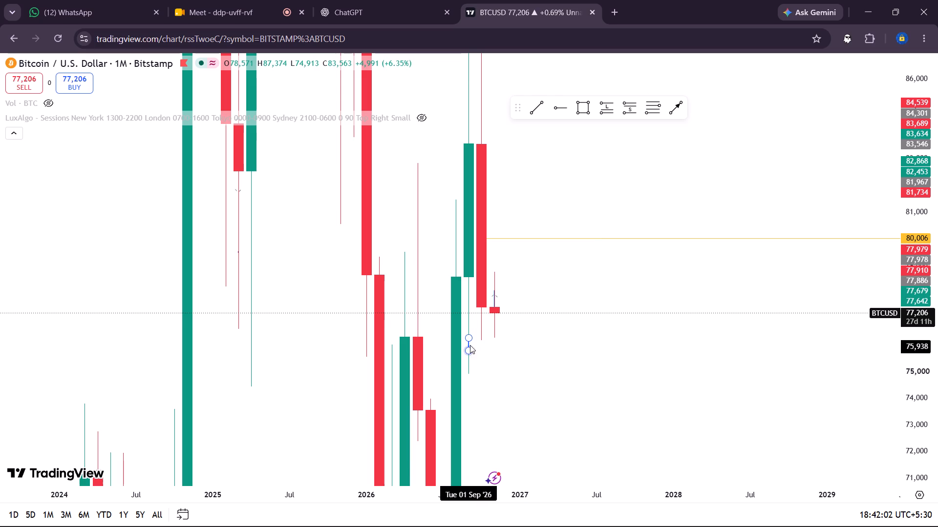
left_click(470, 345)
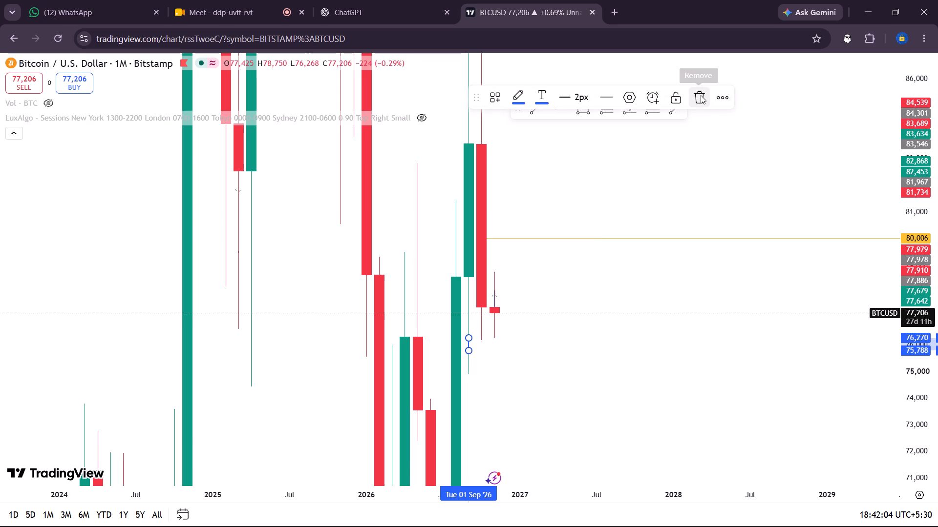
left_click(703, 95)
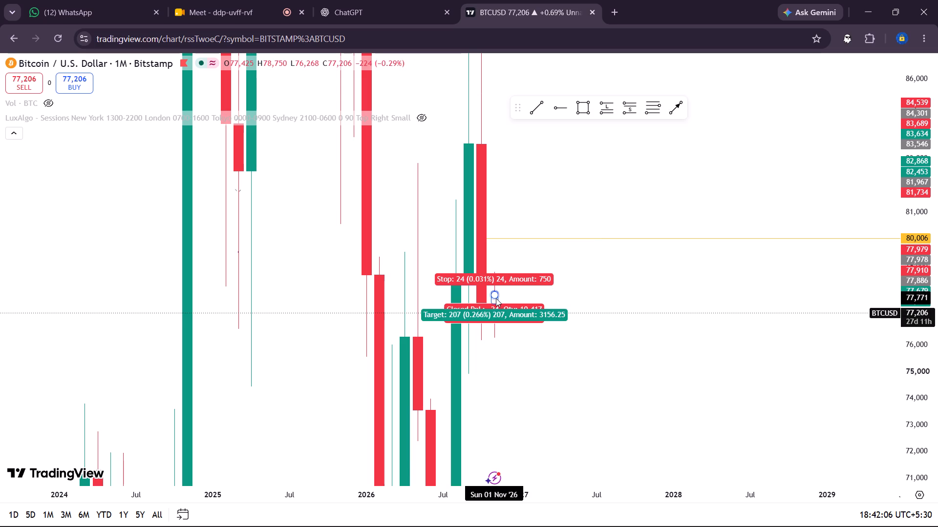
Delete the two overlapping short position drawings on the November 2026 candle's upper wick.
left_click(494, 297)
left_click(679, 100)
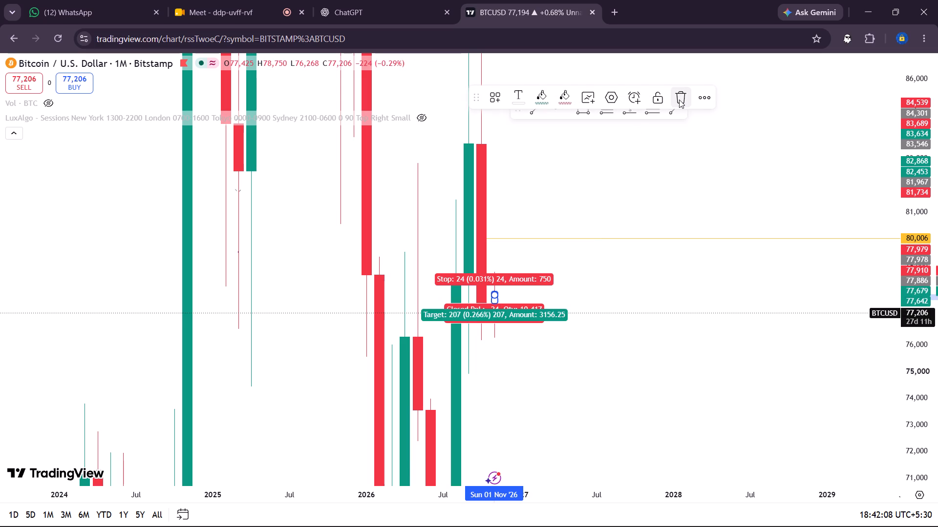
left_click(494, 299)
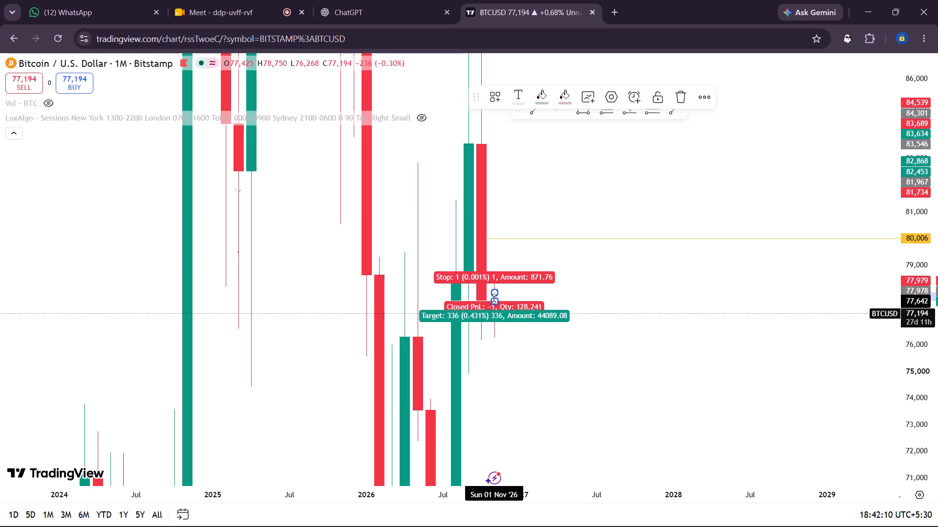
left_click(680, 99)
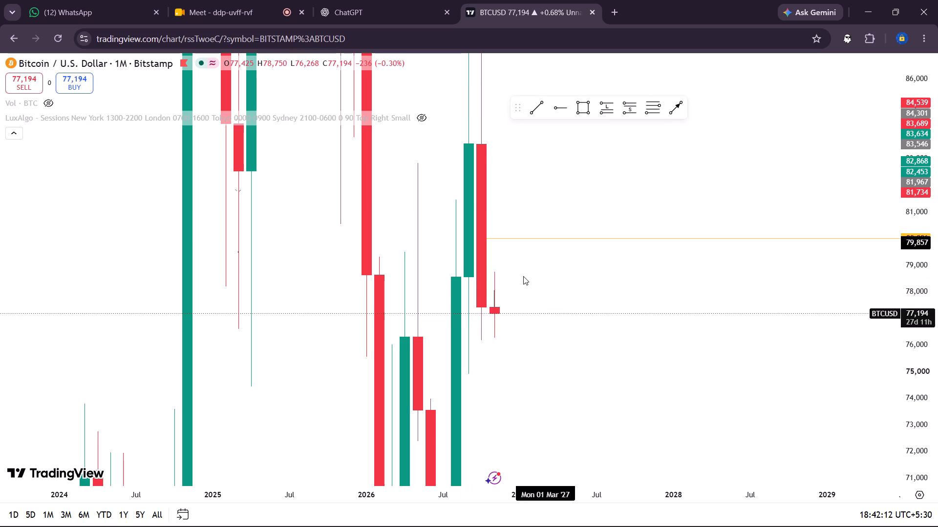
Delete the two short blue trend lines and the small purple rectangle between about 77,400 and 78,000 on the November 2026 candle.
left_click(494, 300)
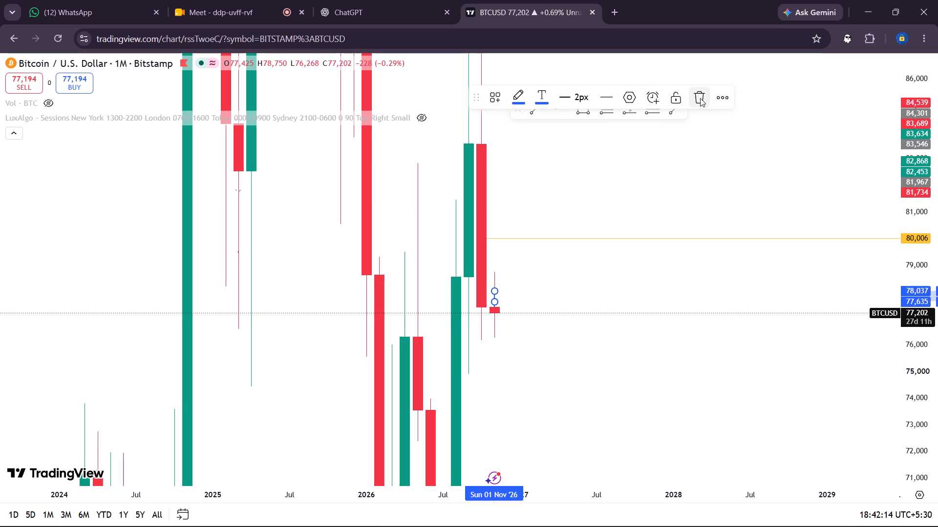
left_click(700, 98)
scroll(527, 295, "up", 4)
scroll(527, 295, "right", 2)
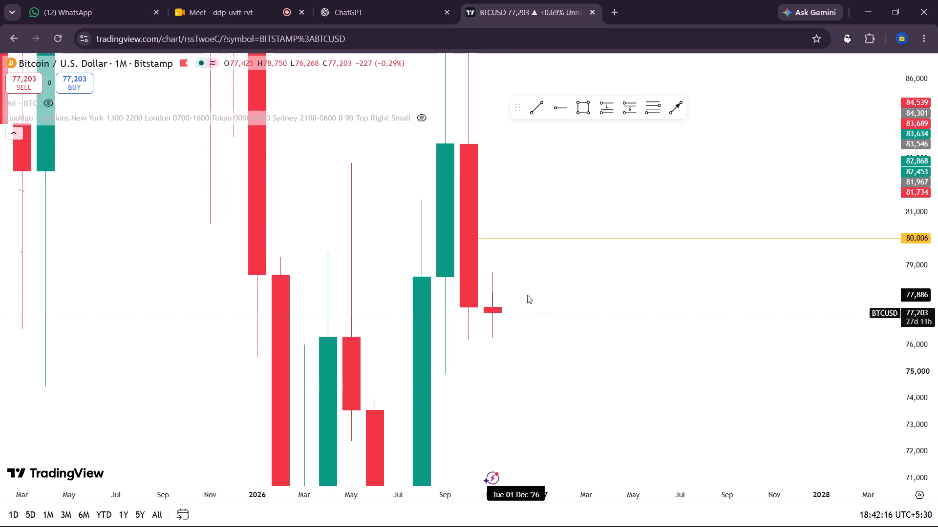
scroll(527, 295, "up", 4)
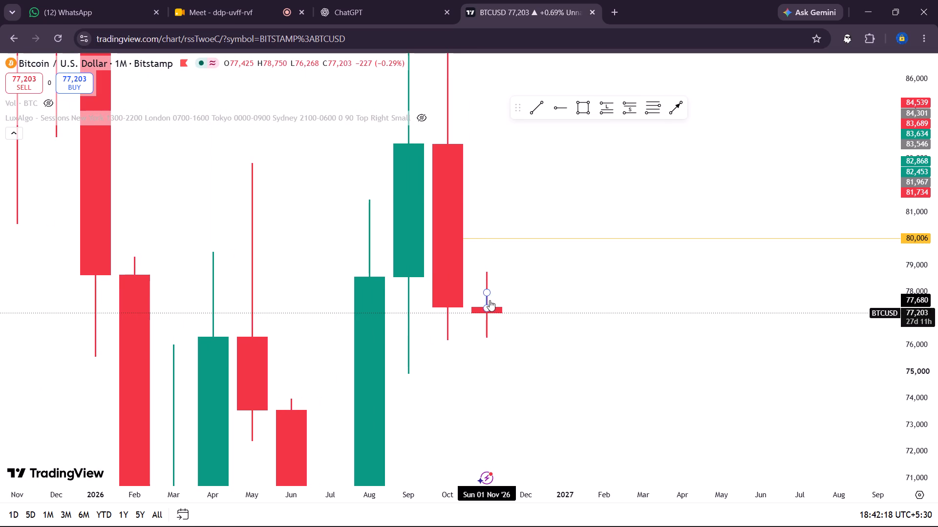
left_click(487, 301)
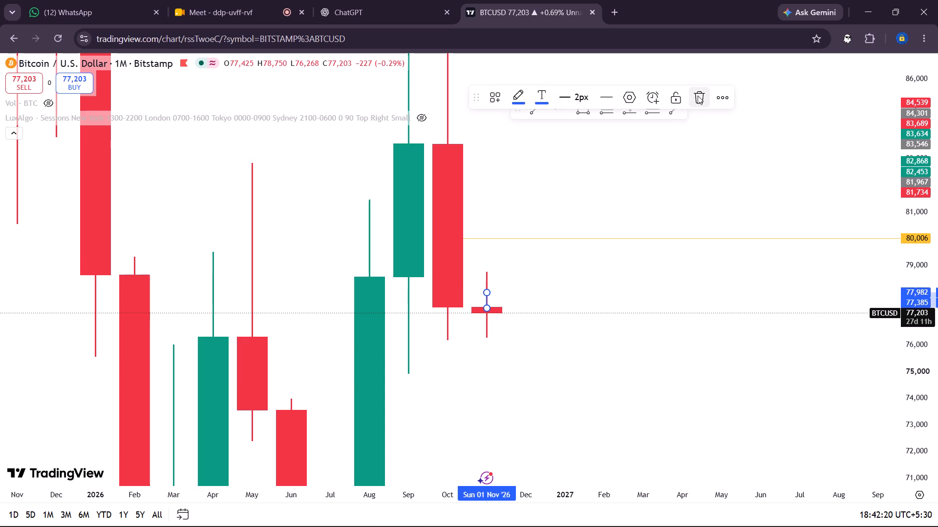
left_click(698, 96)
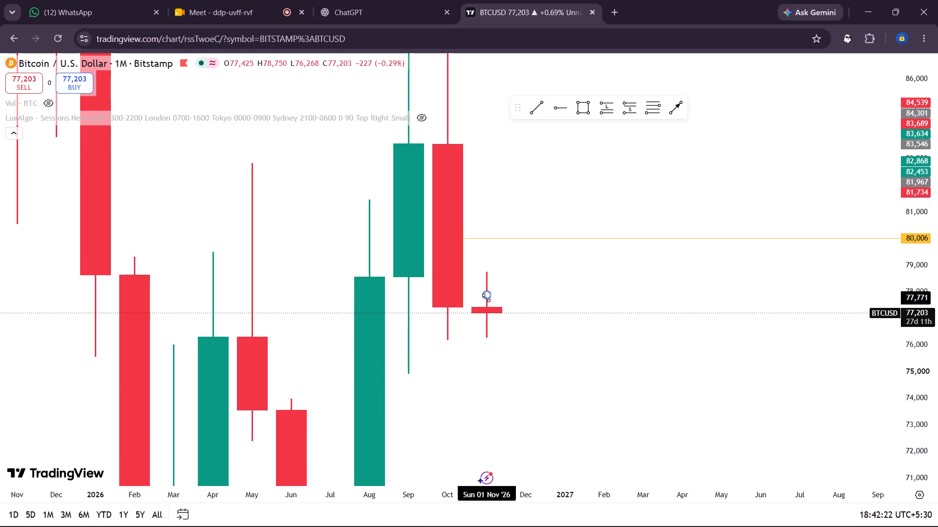
left_click(486, 298)
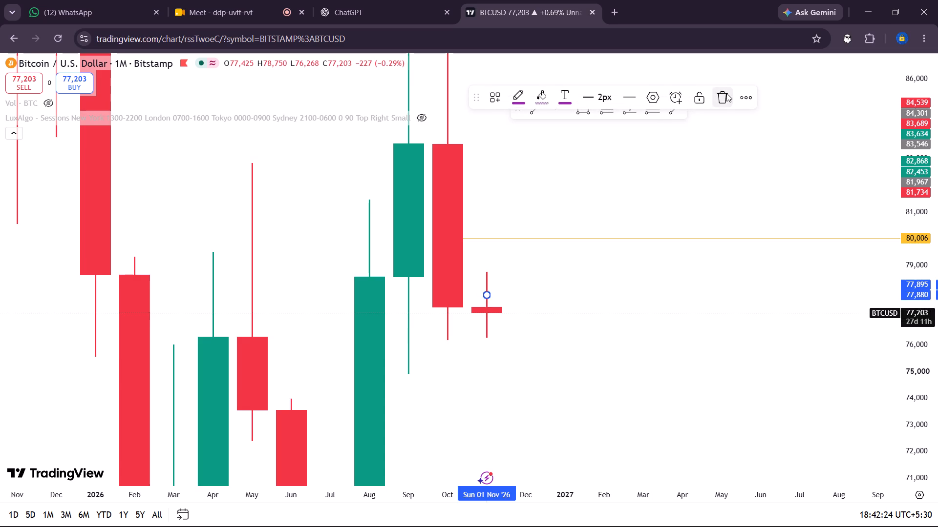
left_click(726, 95)
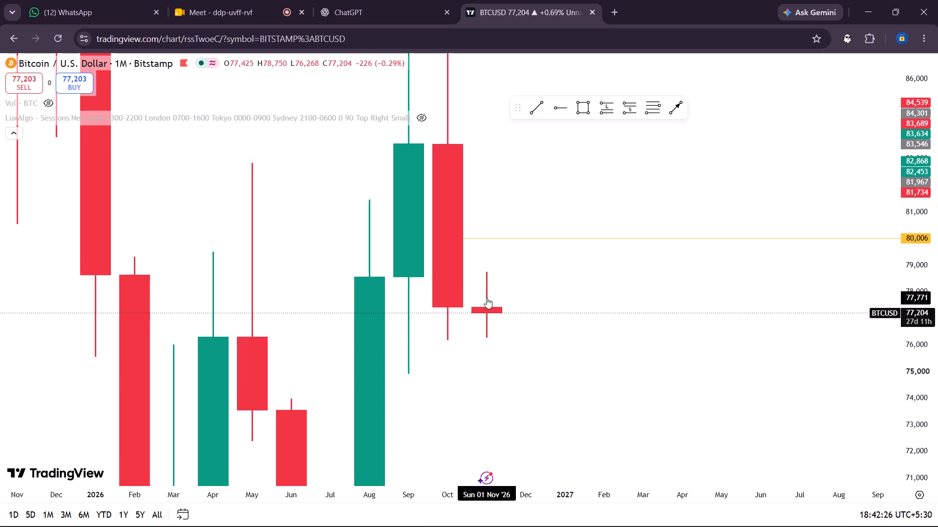
Reset the chart view and examine the 2024 to 2026 monthly candles around the 87,496 and 80,006 rays.
right_click(687, 184)
left_click(717, 188)
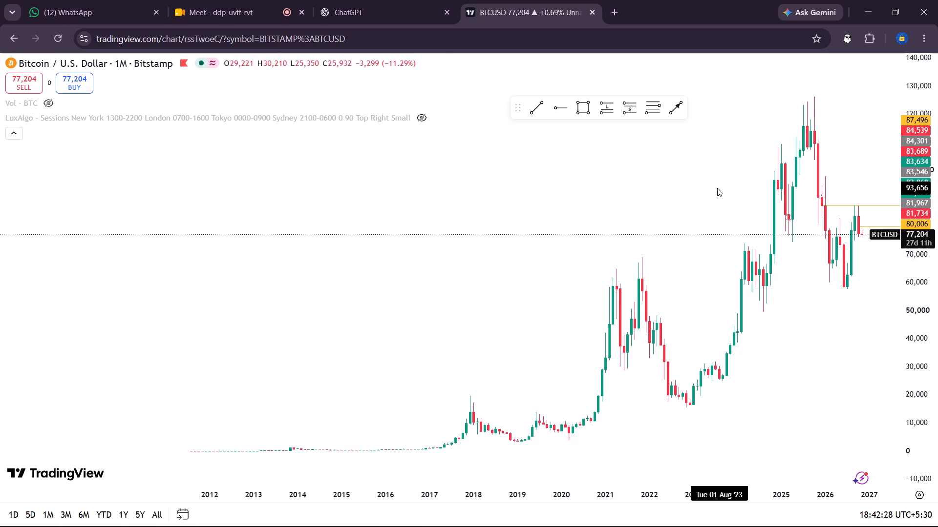
scroll(608, 288, "up", 1)
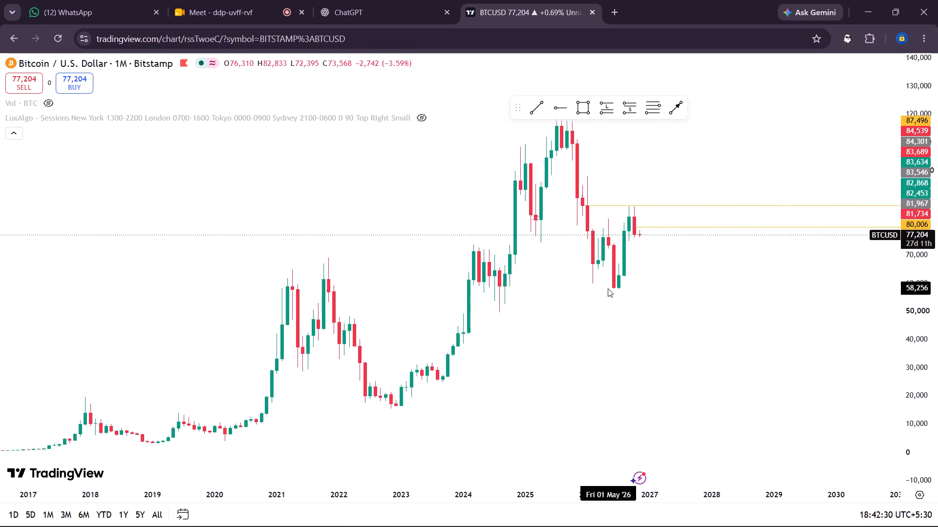
scroll(608, 288, "up", 3)
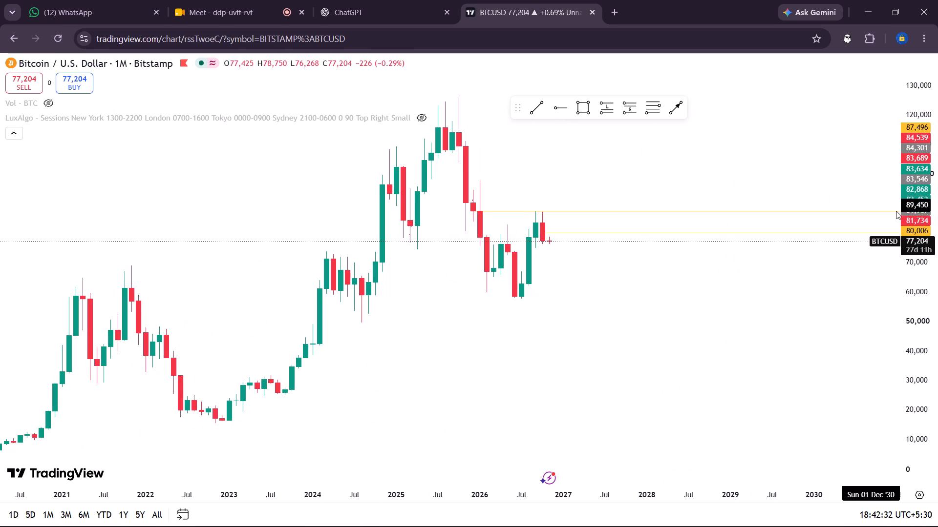
scroll(917, 236, "up", 4)
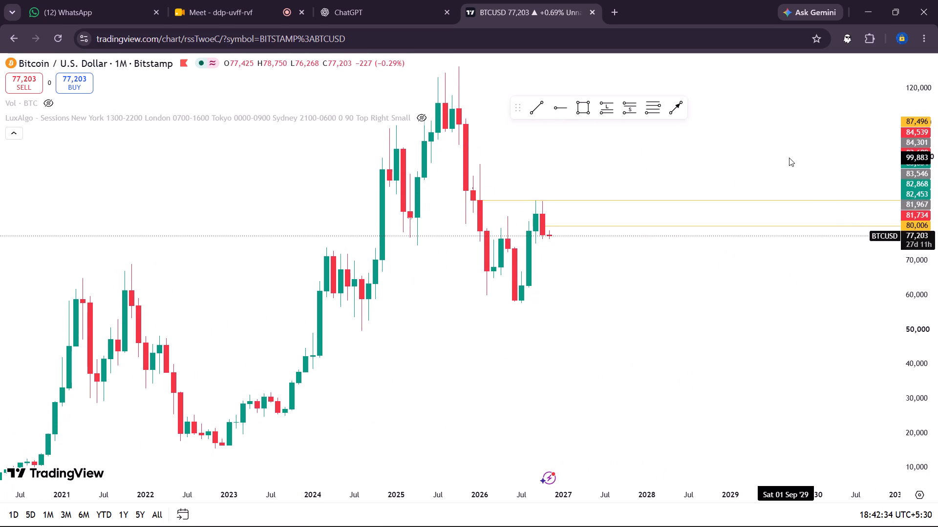
left_click_drag(789, 158, 791, 257)
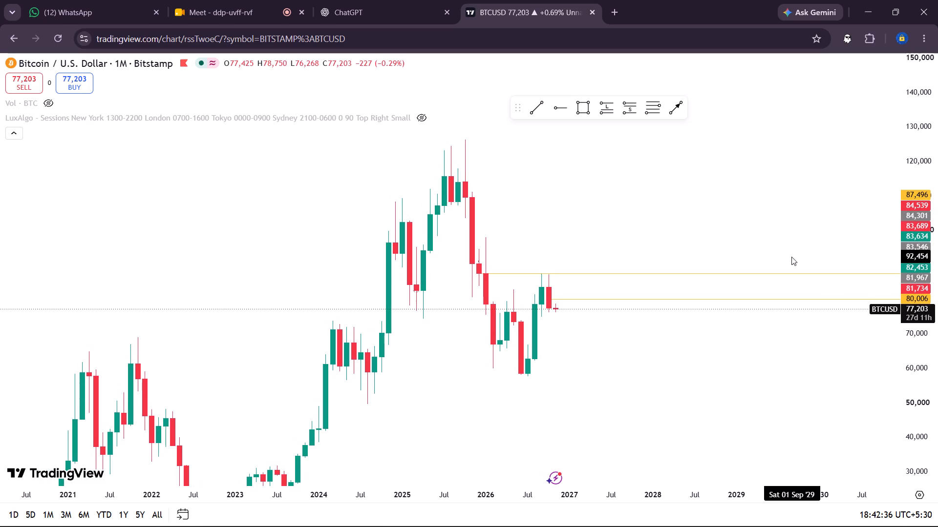
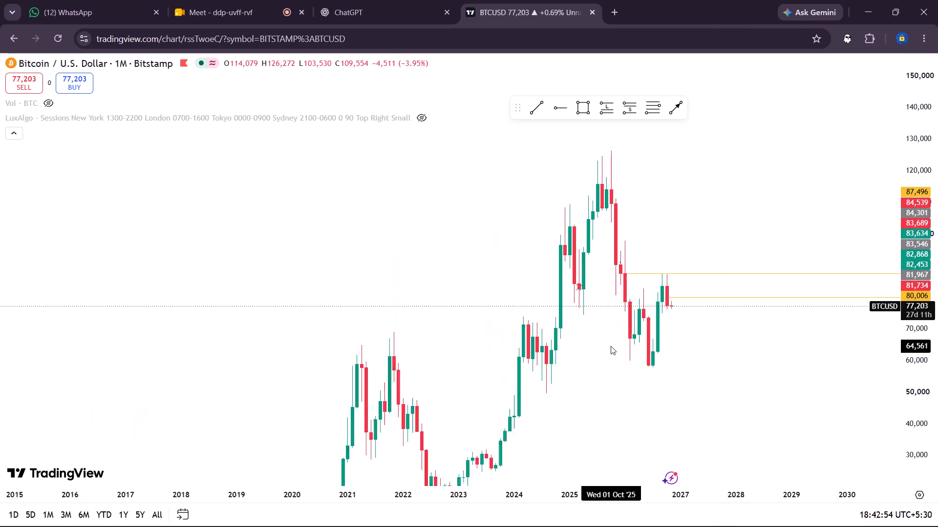
Draw a rising trend line on the monthly chart from July 2022 at 18,764 to September 2025 at 117,968.
scroll(611, 346, "down", 1)
left_click_drag(617, 389, 604, 295)
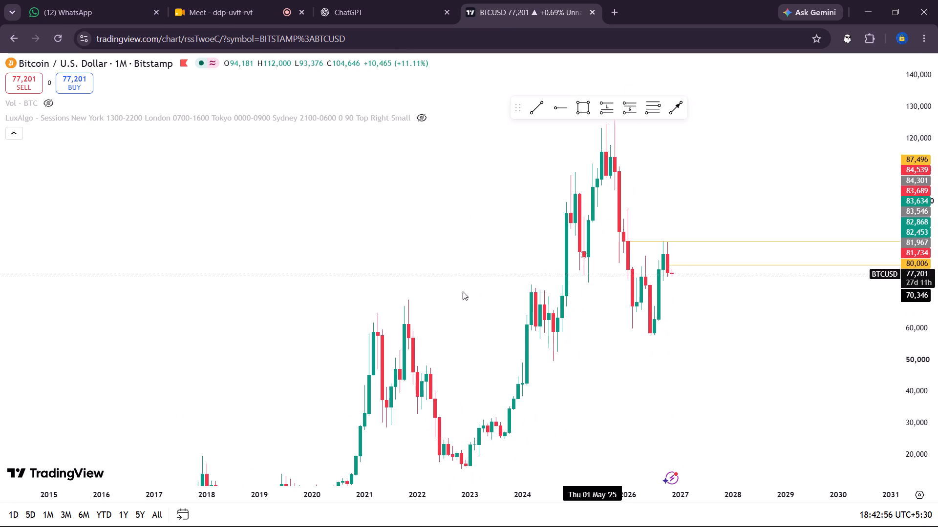
left_click(541, 110)
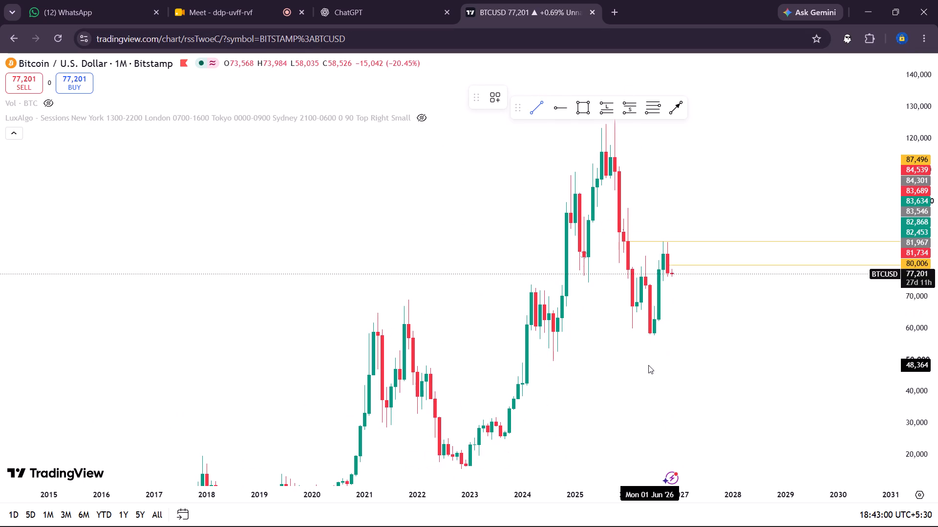
left_click_drag(648, 365, 615, 91)
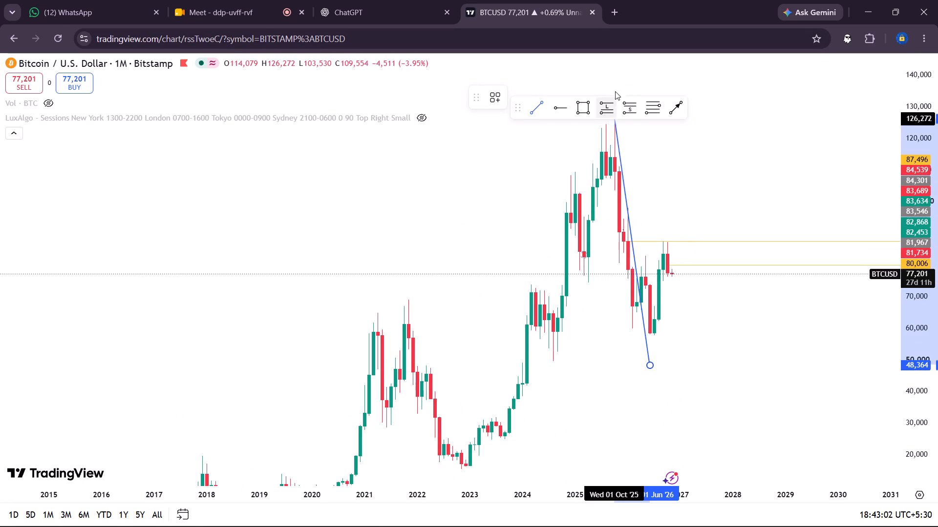
left_click_drag(615, 91, 609, 126)
left_click(609, 126)
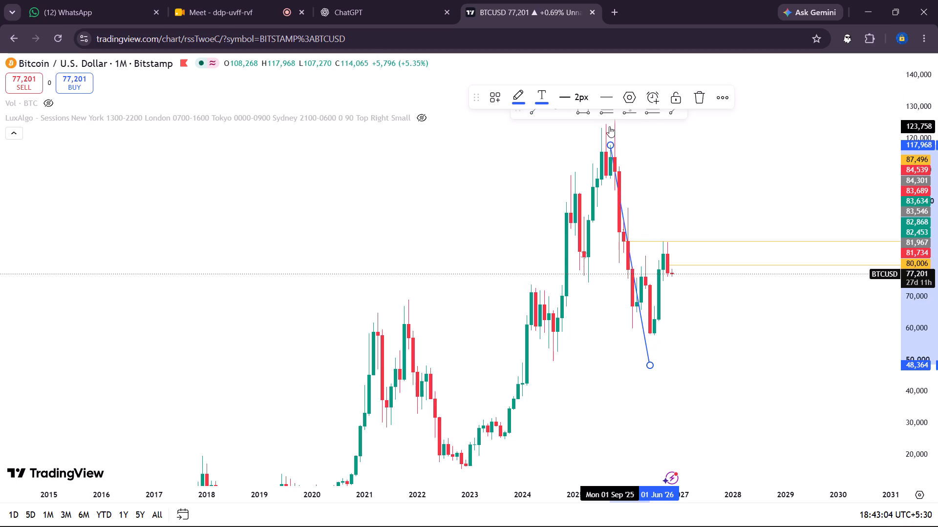
left_click_drag(648, 365, 480, 407)
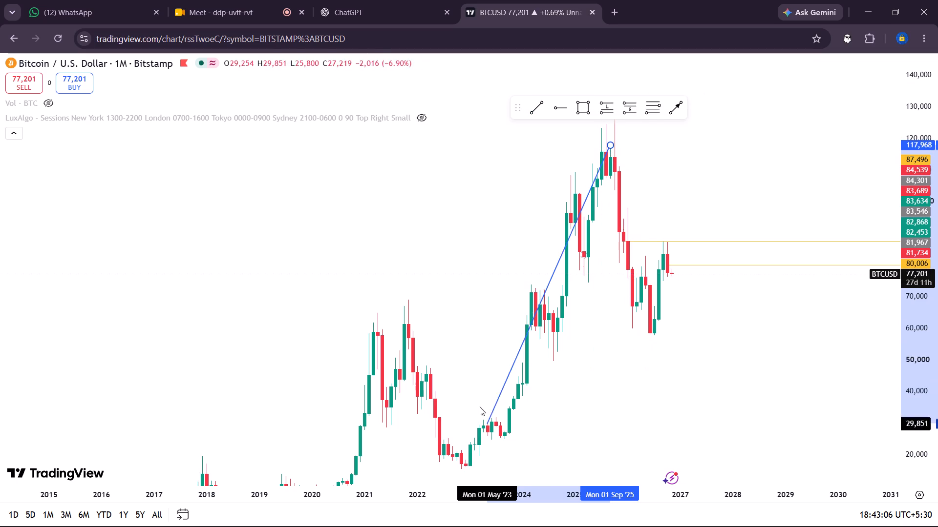
left_click_drag(480, 407, 442, 466)
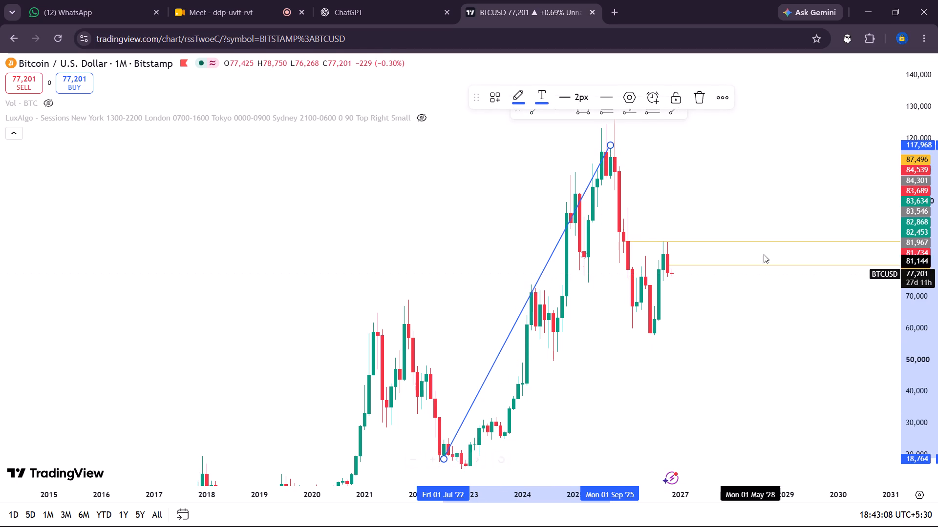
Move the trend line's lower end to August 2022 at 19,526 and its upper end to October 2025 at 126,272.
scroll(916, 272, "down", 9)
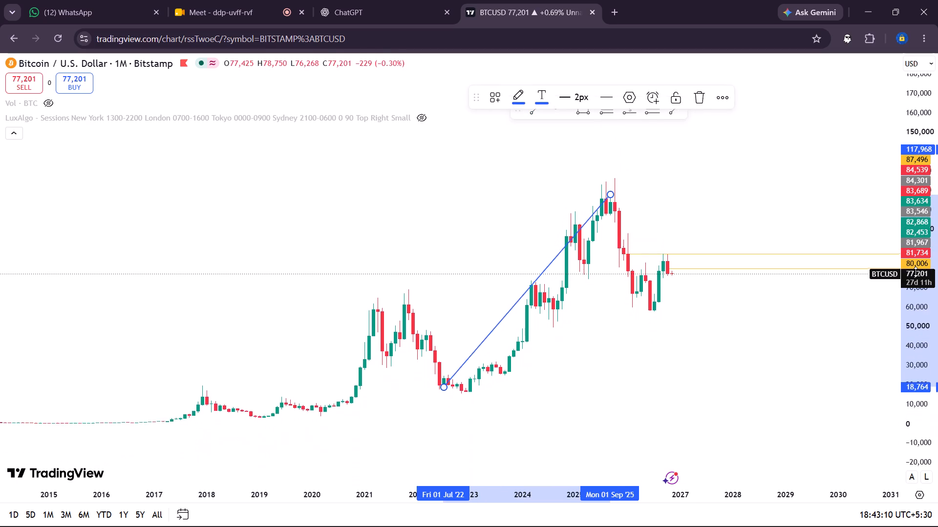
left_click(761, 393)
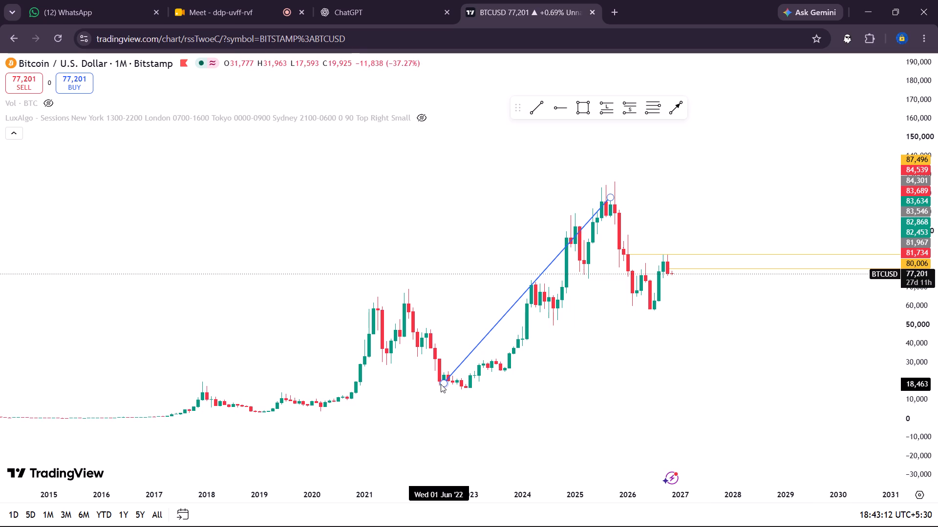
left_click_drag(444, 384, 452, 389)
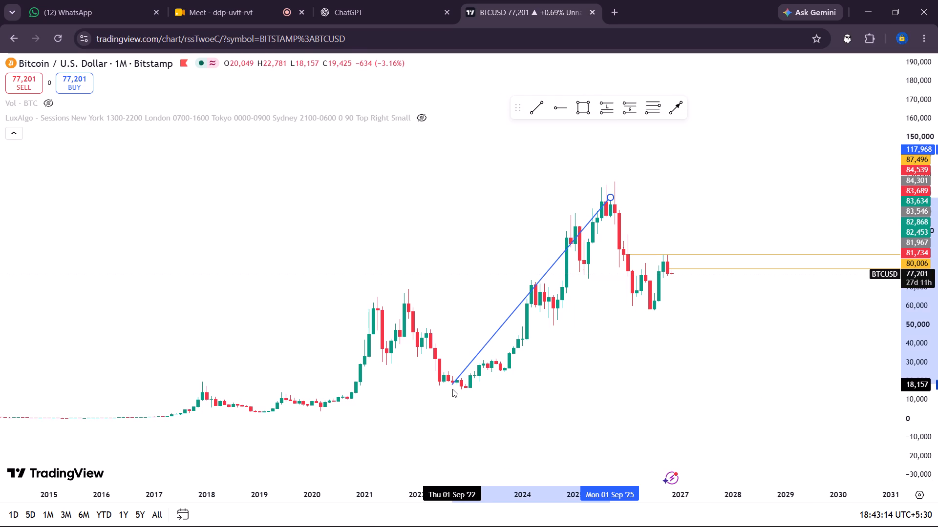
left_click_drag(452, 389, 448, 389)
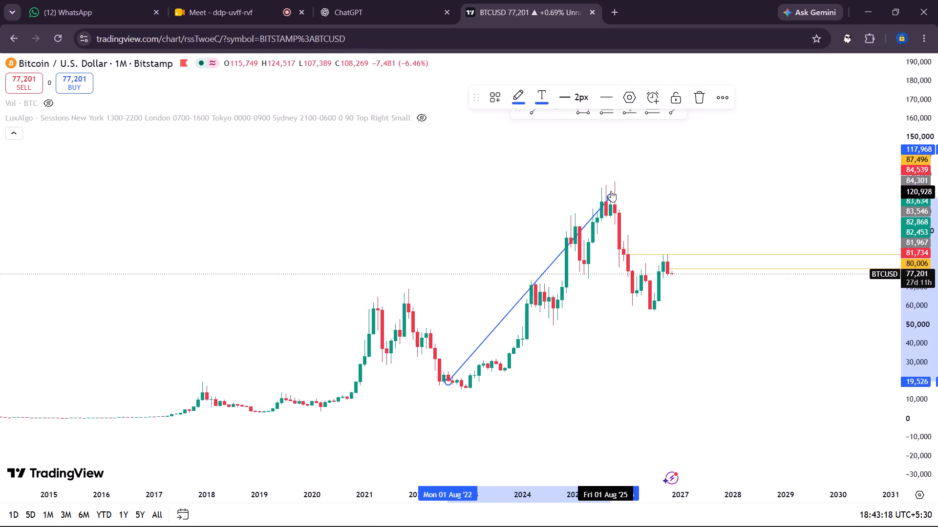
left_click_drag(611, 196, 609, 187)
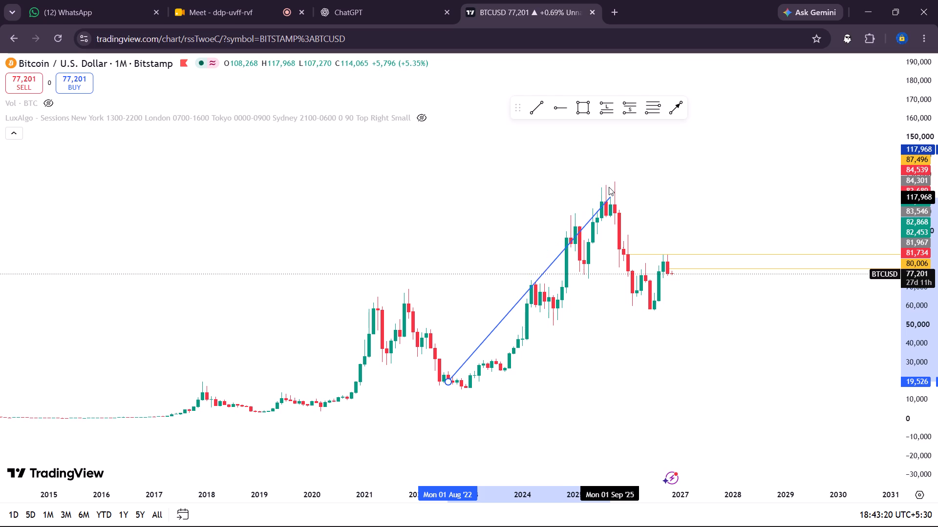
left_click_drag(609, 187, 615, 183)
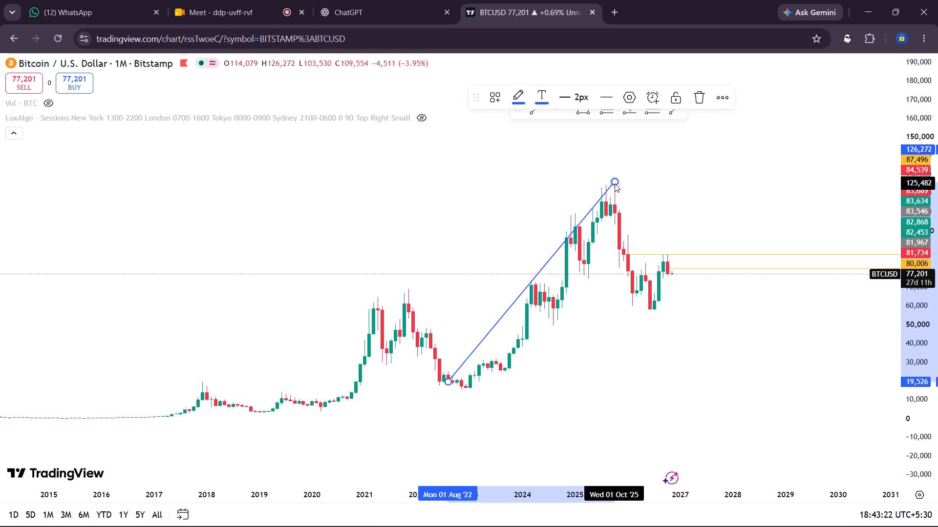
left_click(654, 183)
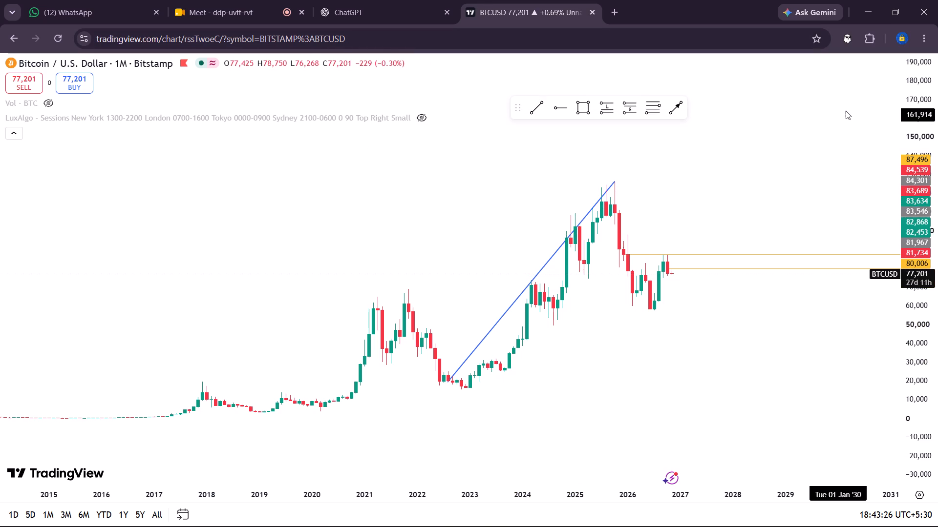
Switch to a line chart and re-anchor the trend line from September 2022 at 19,425 to about 133,000 around January 2026.
key("Escape")
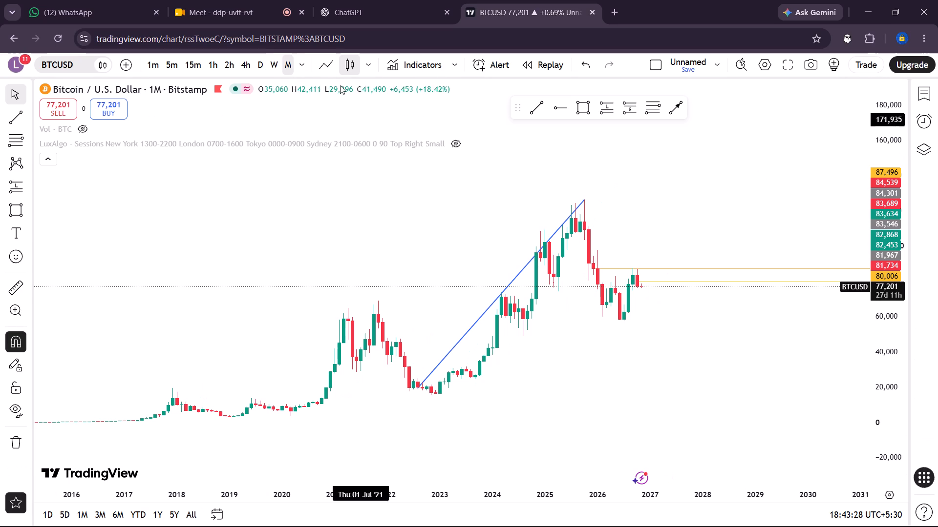
left_click(329, 62)
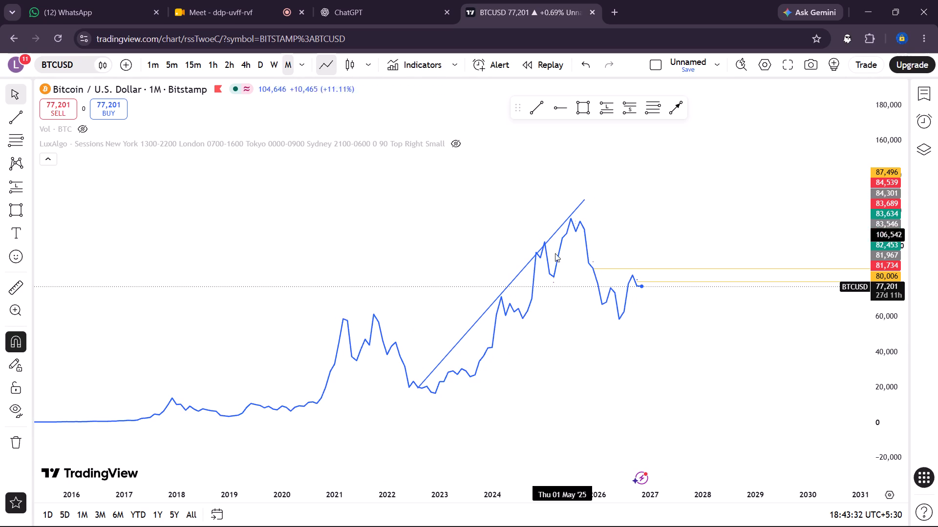
left_click_drag(418, 386, 415, 388)
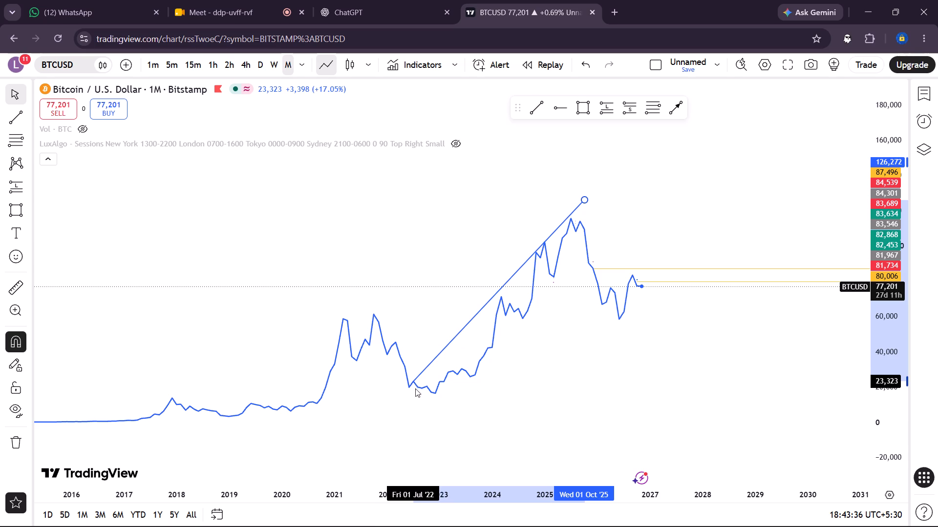
left_click_drag(415, 388, 424, 390)
left_click_drag(585, 201, 586, 204)
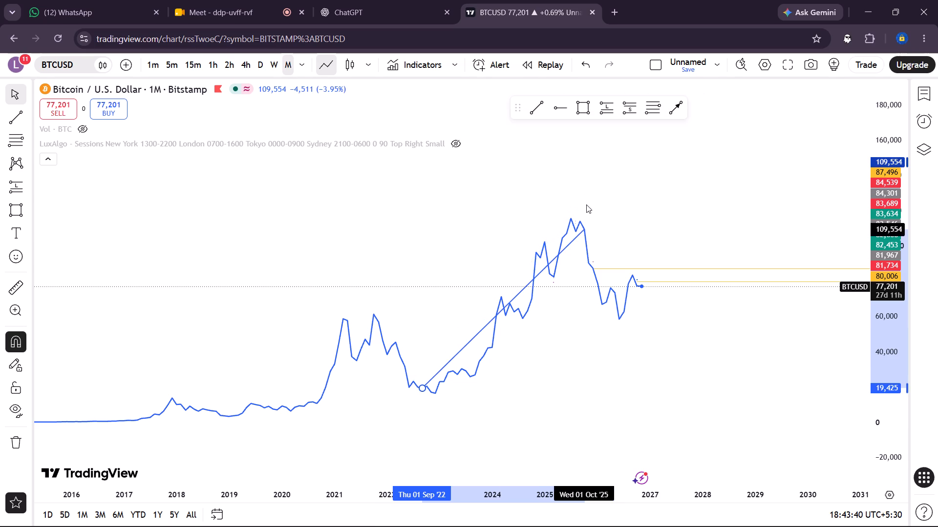
left_click_drag(586, 204, 571, 220)
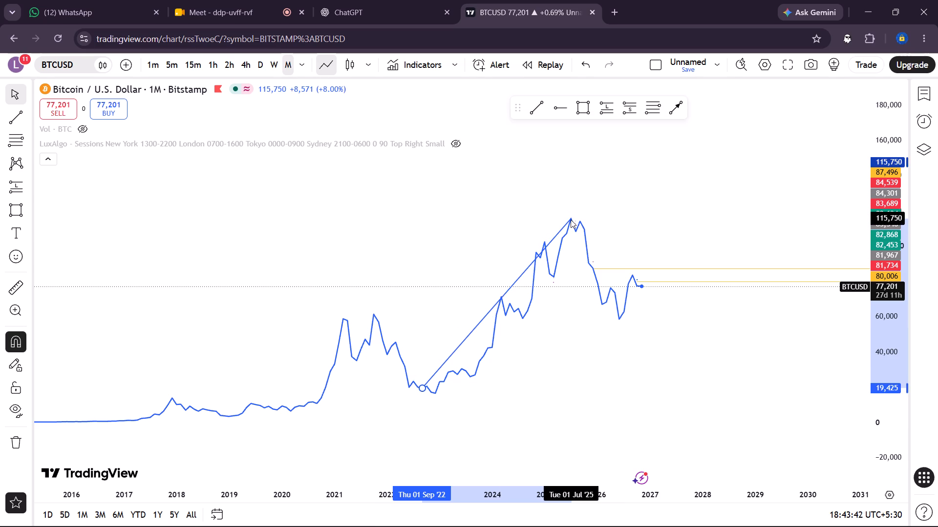
left_click_drag(571, 220, 595, 186)
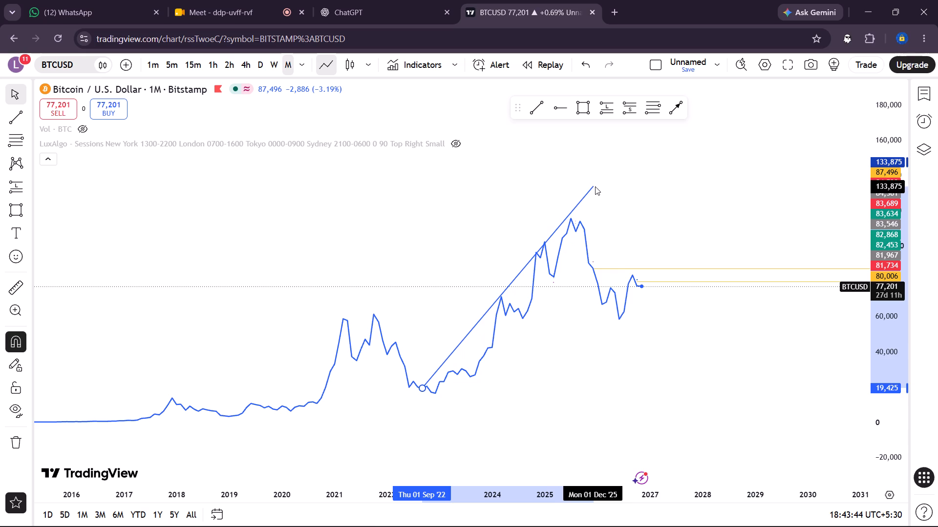
left_click_drag(595, 186, 597, 187)
left_click(628, 204)
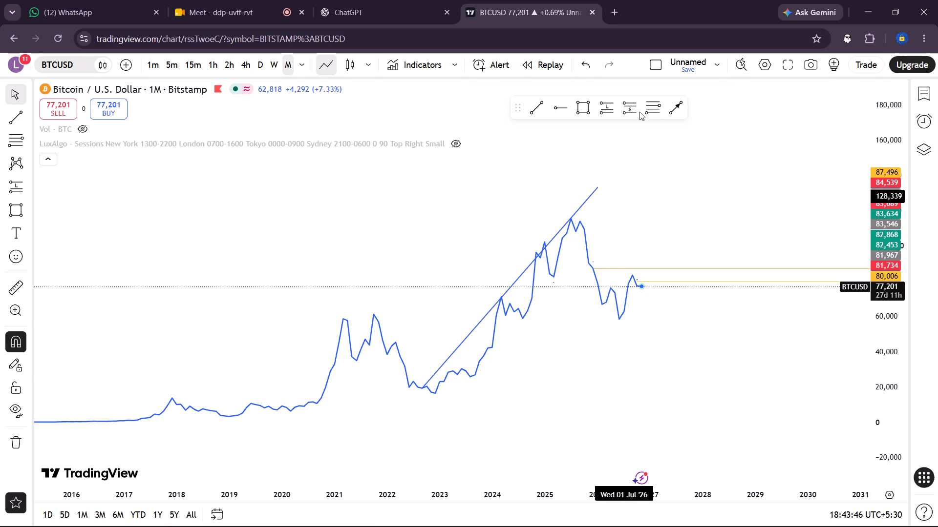
Return the chart to candlesticks and examine the rising trend line against the monthly price swings from 2022 to 2026.
left_click(352, 71)
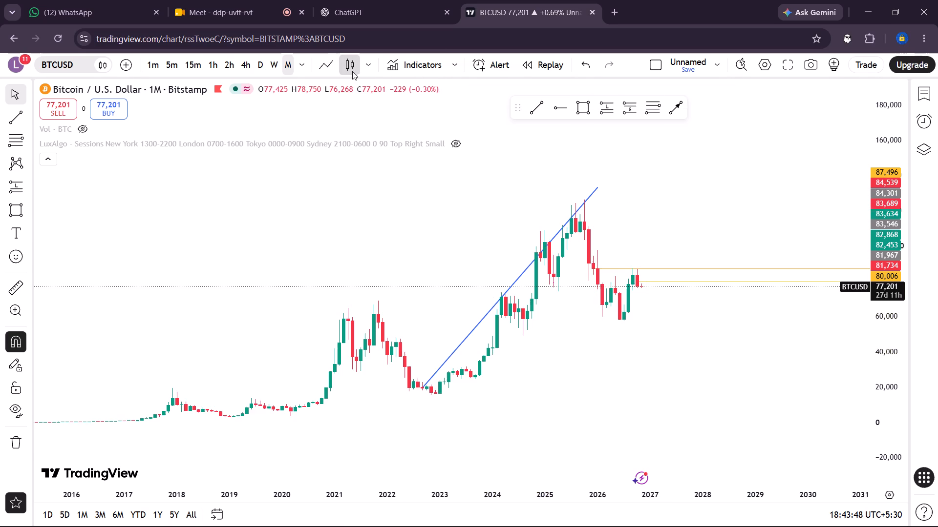
scroll(888, 275, "down", 5)
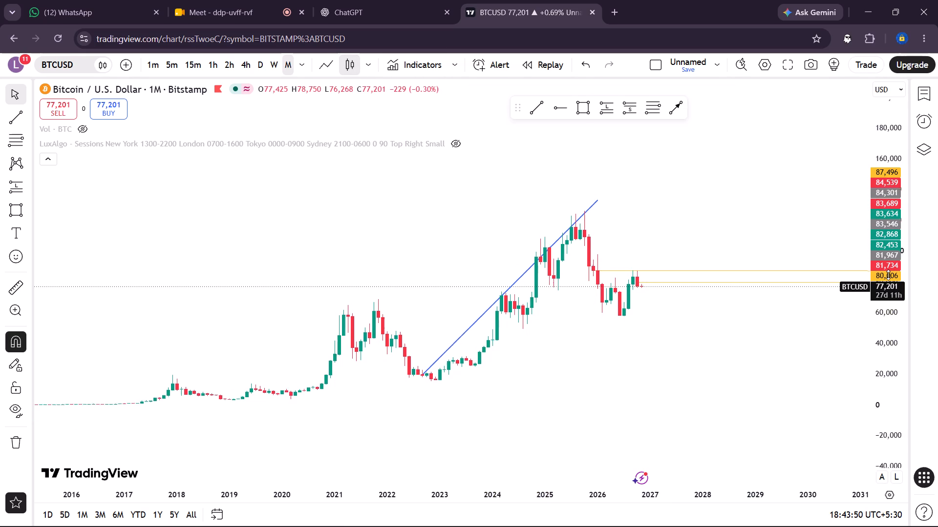
scroll(888, 275, "up", 3)
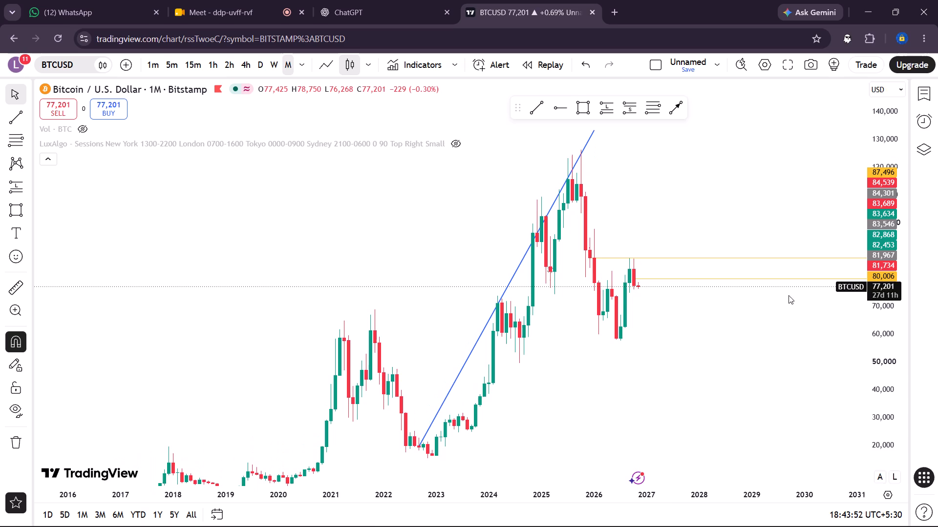
scroll(698, 276, "up", 4)
scroll(698, 276, "right", 2)
scroll(698, 276, "up", 2)
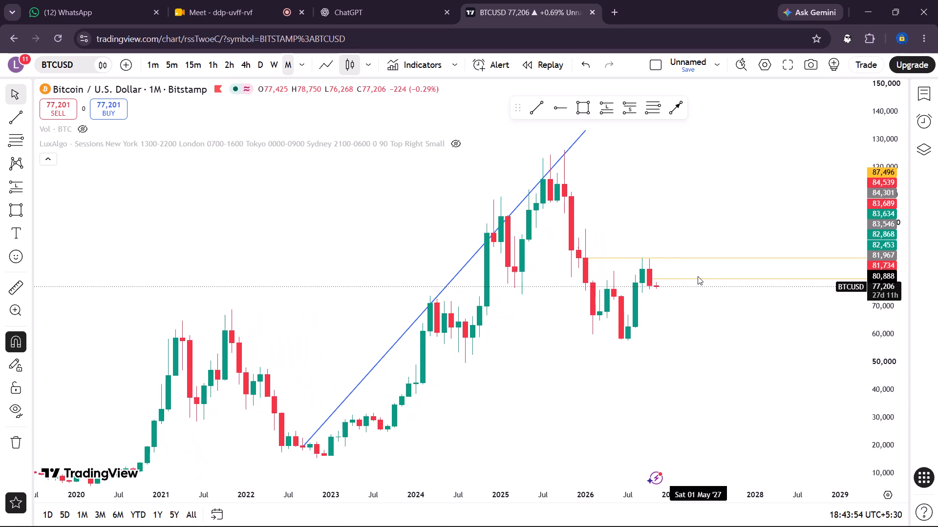
left_click(730, 191)
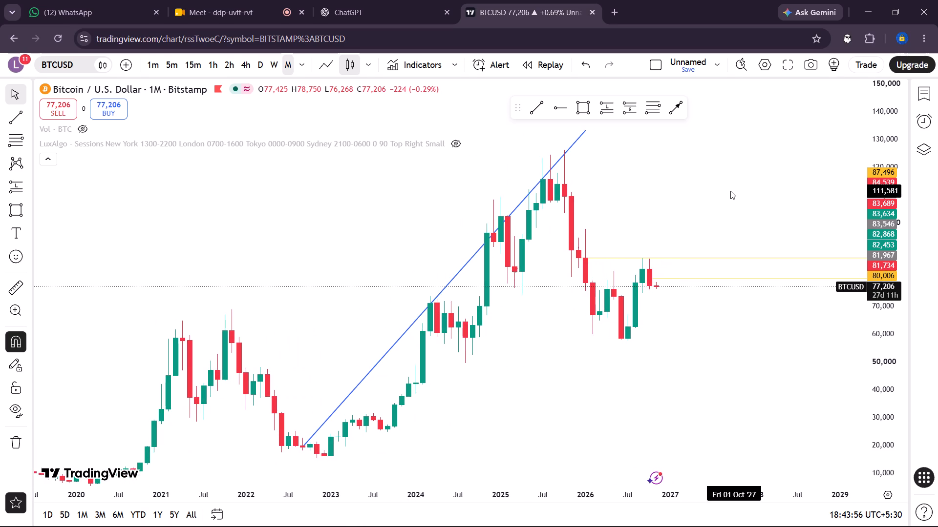
Switch to the weekly timeframe and examine price along the rising trend line and around the 87,496 and 80,006 rays.
left_click(270, 65)
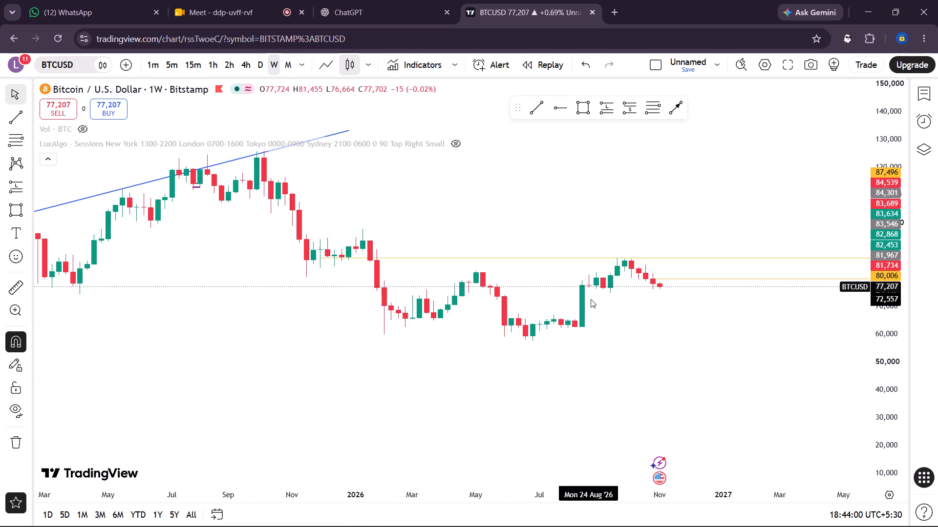
scroll(591, 299, "down", 5)
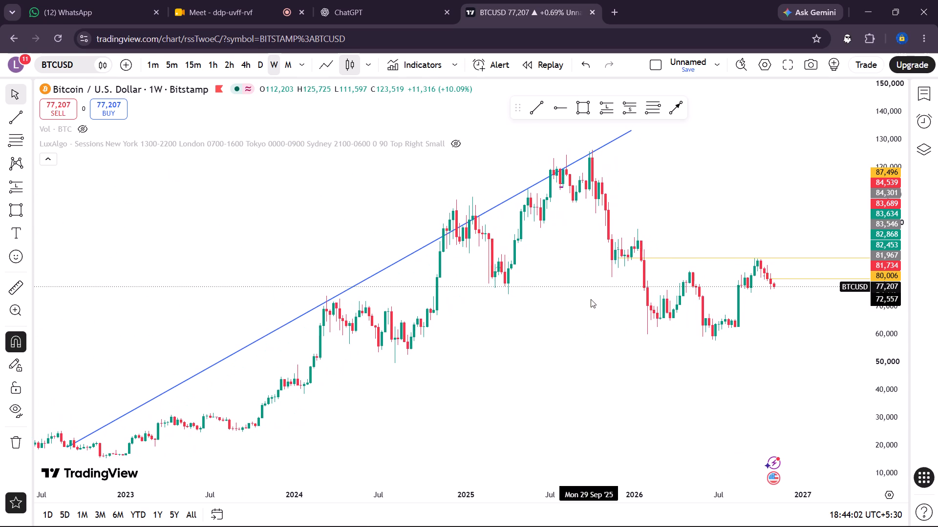
left_click_drag(515, 367, 819, 259)
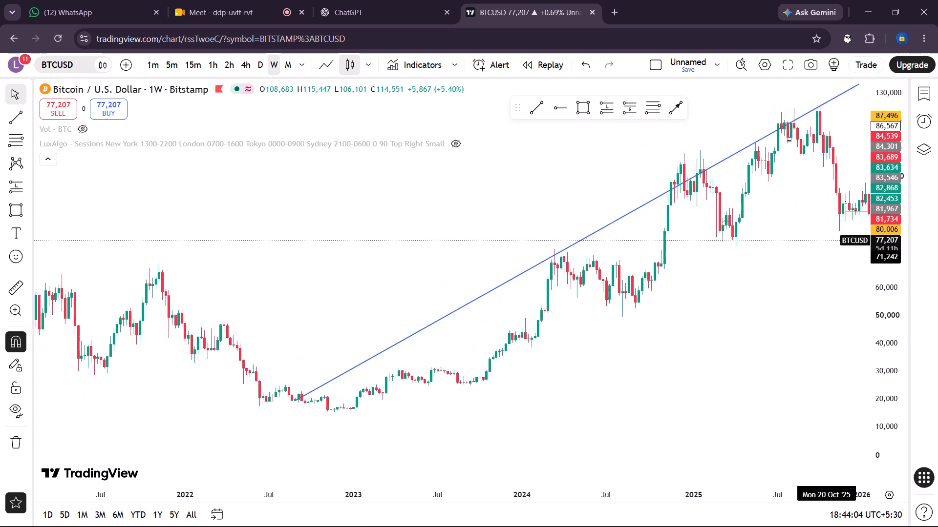
left_click_drag(819, 259, 553, 299)
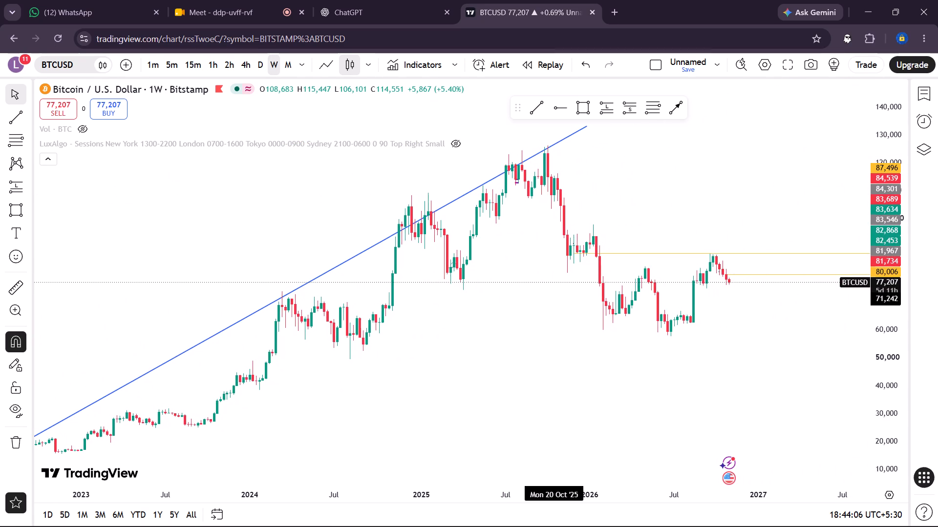
left_click_drag(553, 299, 553, 298)
left_click_drag(537, 331, 515, 347)
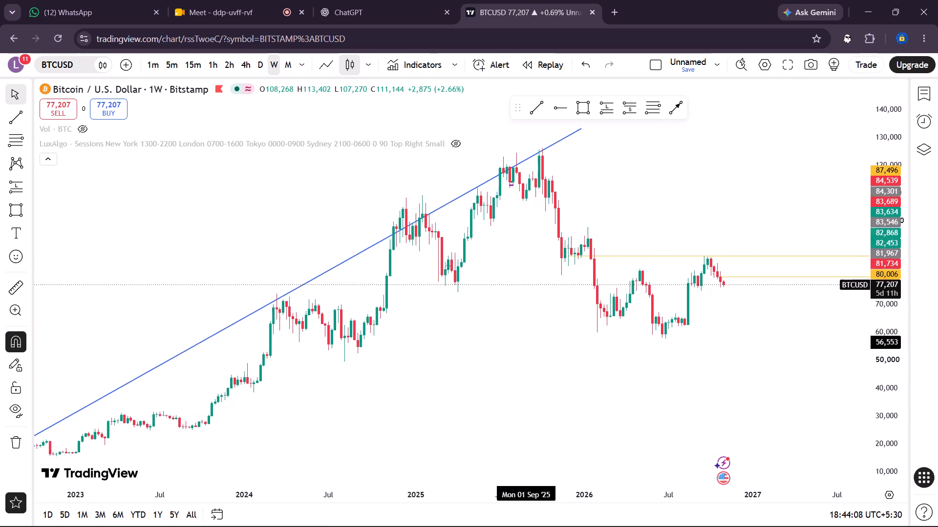
left_click_drag(515, 347, 402, 386)
left_click_drag(402, 386, 337, 396)
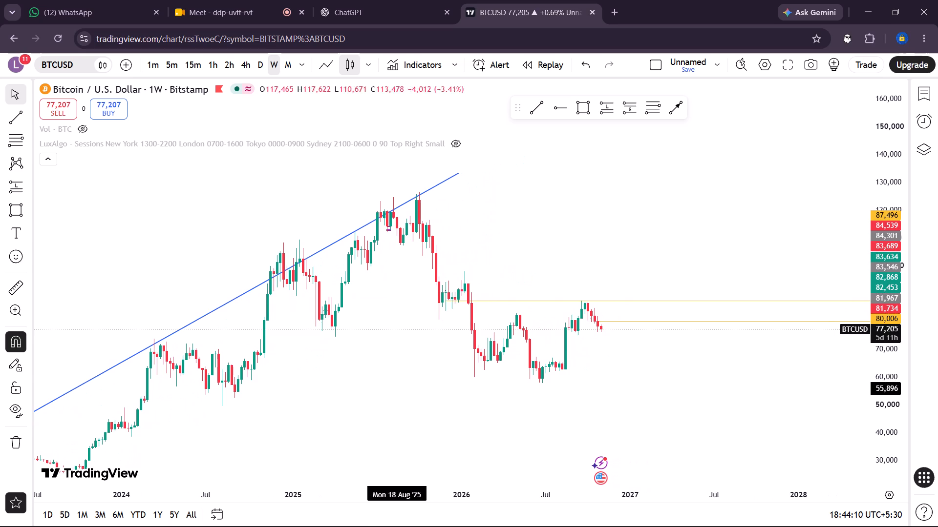
left_click_drag(337, 396, 296, 389)
scroll(880, 302, "up", 2)
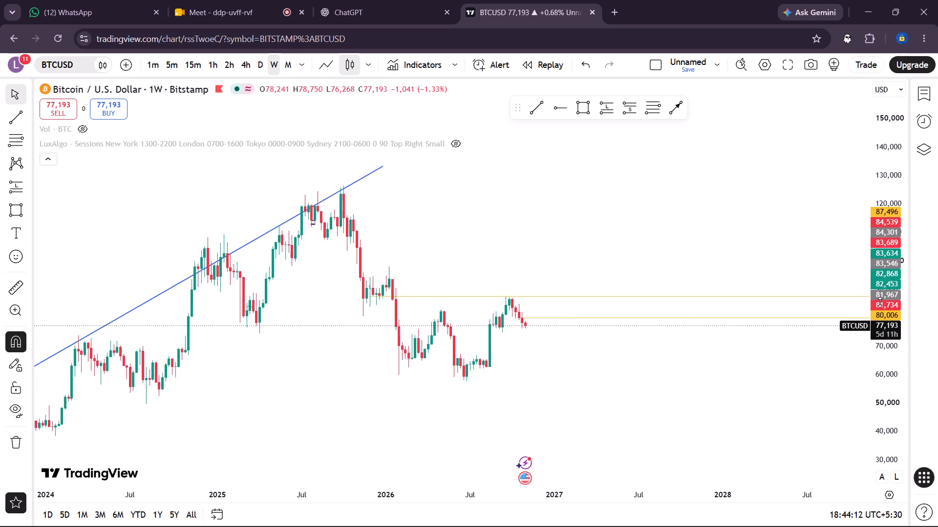
scroll(880, 302, "up", 10)
scroll(596, 250, "up", 1)
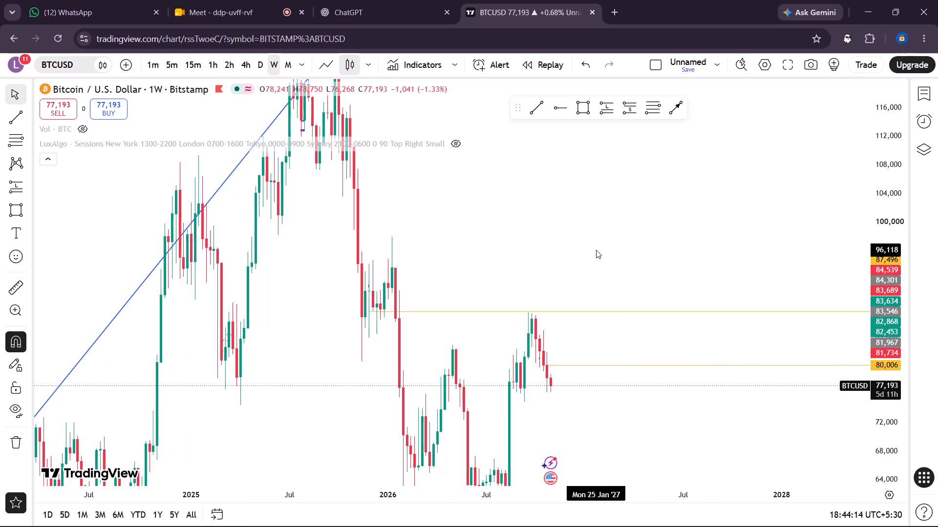
View the BTCUSD chart on the 4-hour timeframe, then on the daily timeframe.
left_click(246, 63)
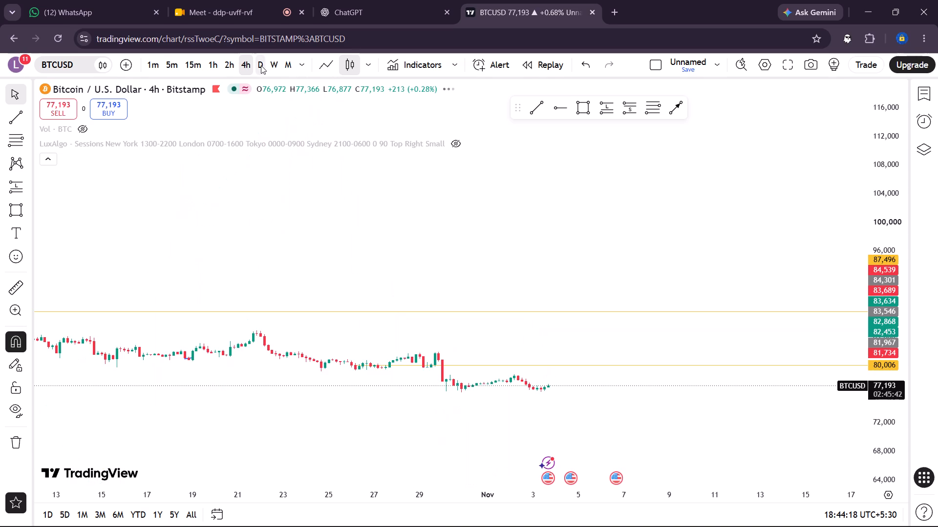
left_click(260, 64)
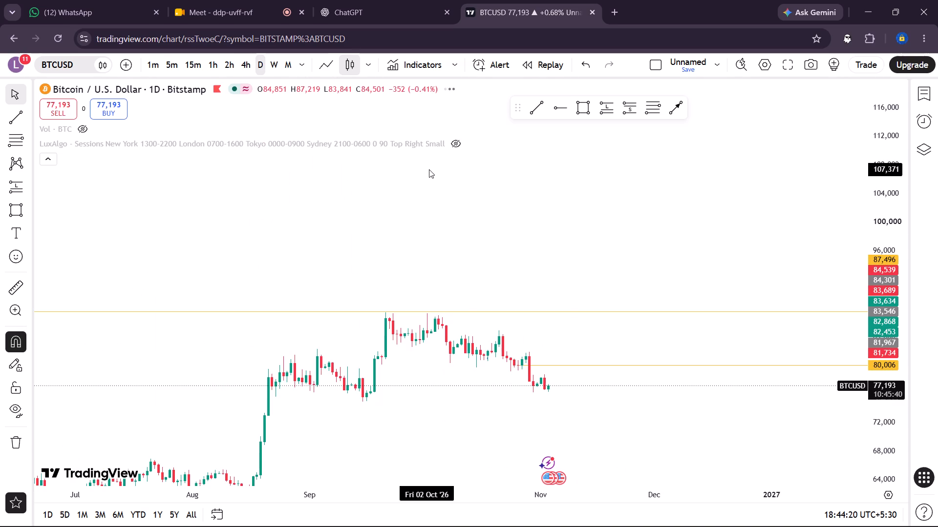
Delete the blue rising trend line from the daily BTCUSD chart.
scroll(429, 169, "down", 6)
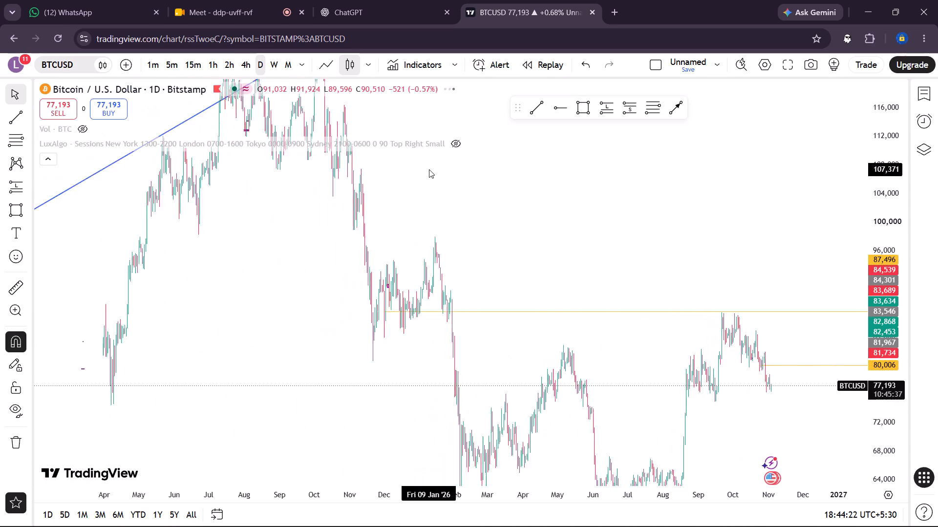
scroll(429, 169, "down", 2)
left_click(364, 190)
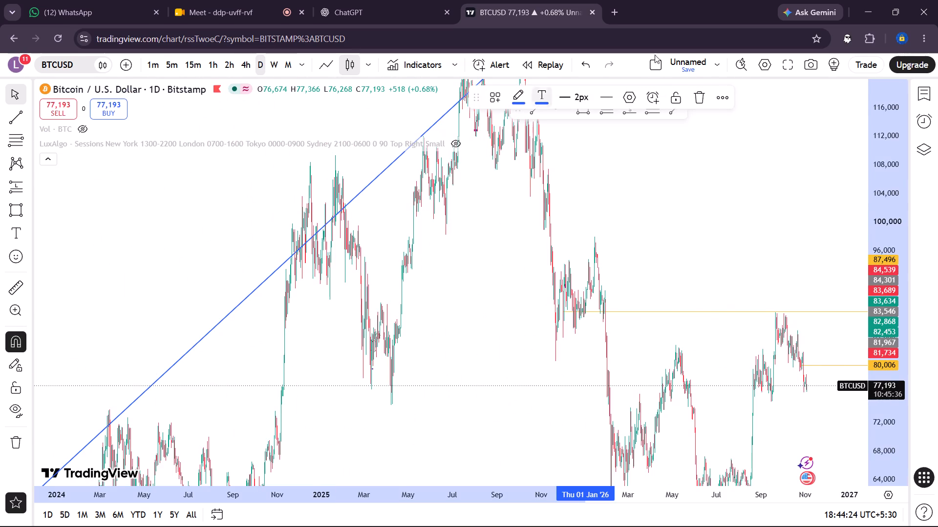
left_click(703, 97)
Examine the daily price swings from late 2025 to November 2026 around the 87,496 and 80,006 rays.
scroll(640, 220, "up", 2)
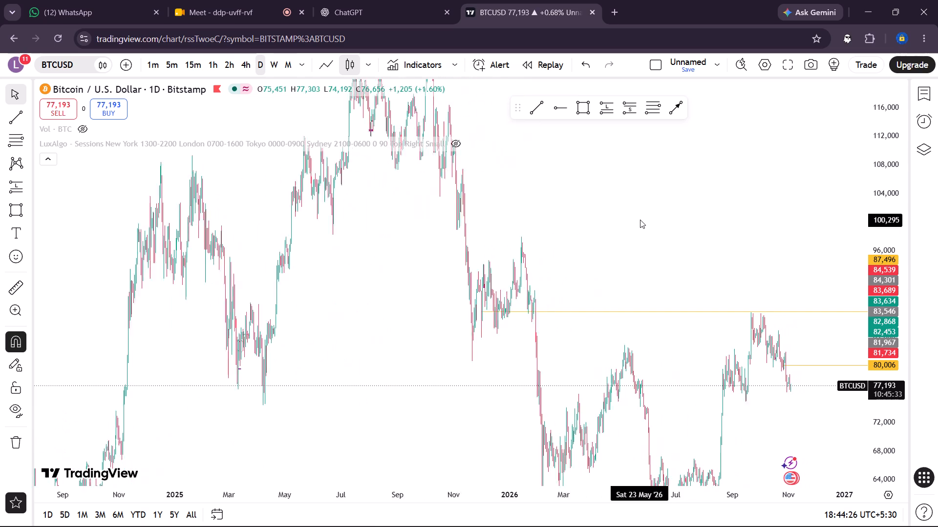
scroll(640, 220, "up", 4)
left_click_drag(643, 237, 701, 69)
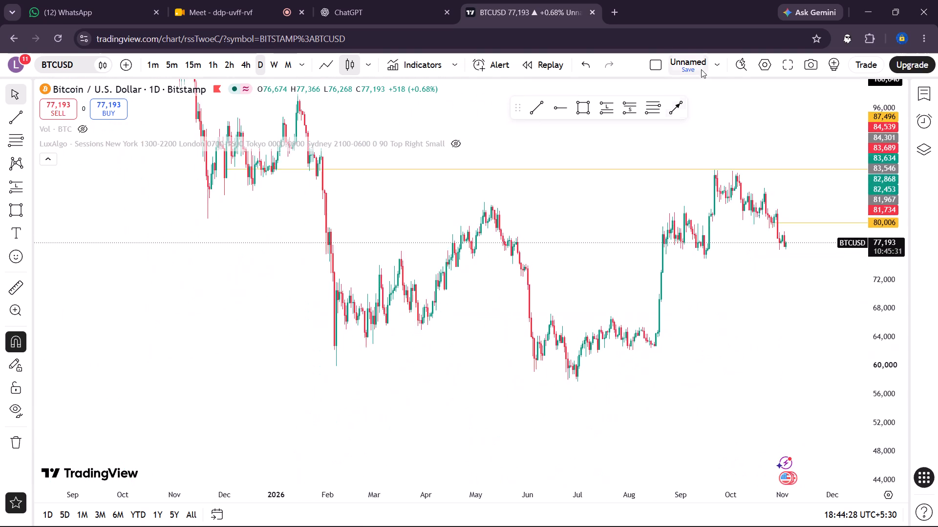
left_click_drag(701, 69, 590, 137)
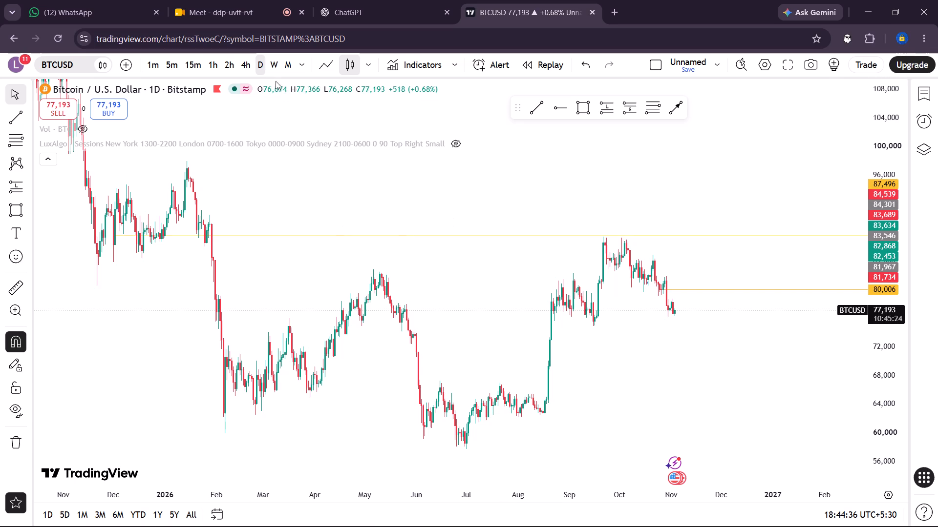
scroll(493, 249, "down", 4)
scroll(493, 249, "up", 1)
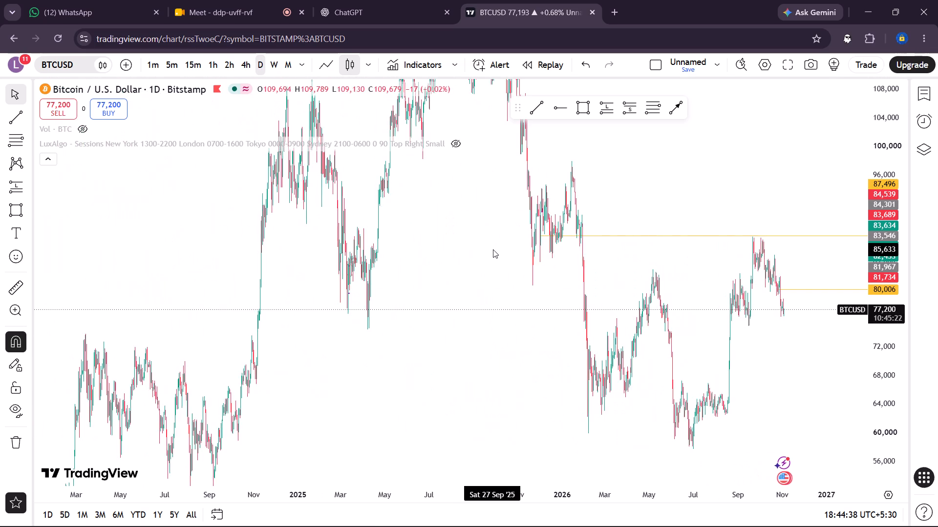
scroll(493, 249, "up", 1)
Switch to the weekly timeframe and examine the price swings from mid-2024 to November 2026 around the two yellow rays.
left_click(275, 62)
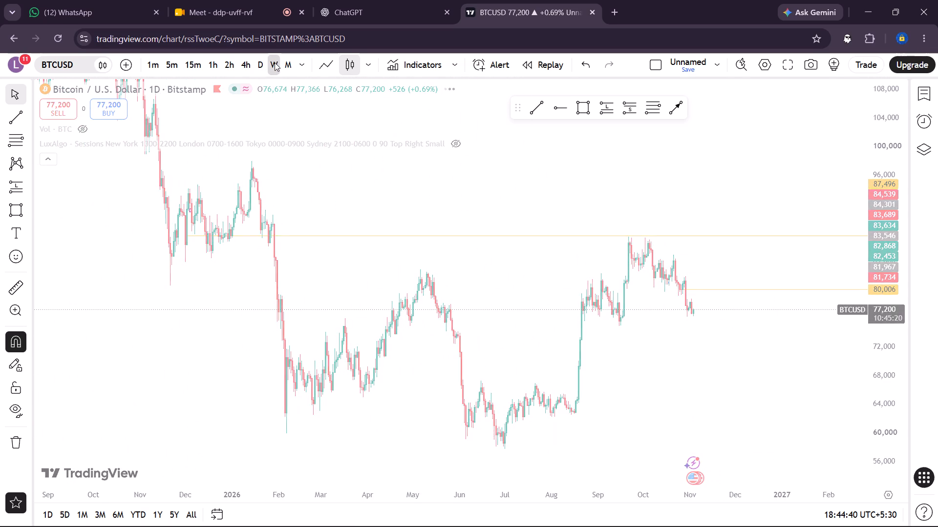
right_click(449, 190)
left_click(465, 200)
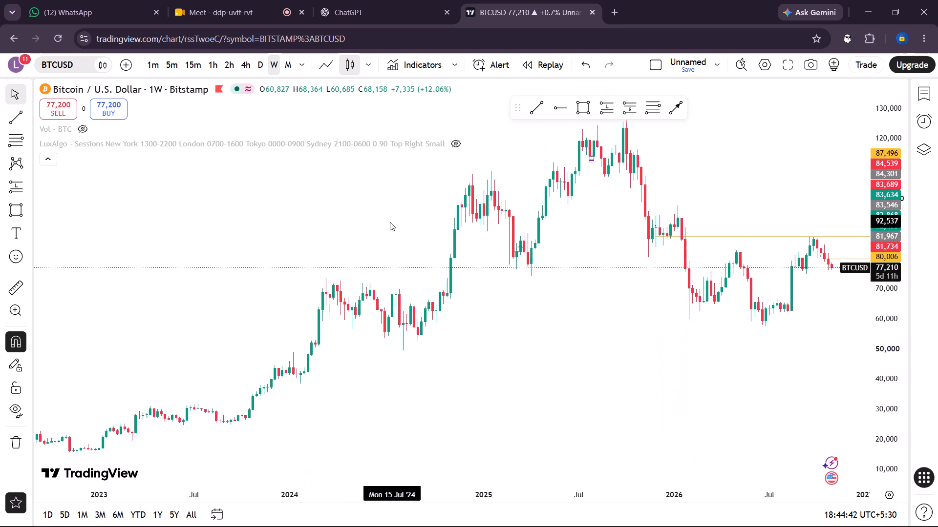
scroll(390, 222, "up", 1)
scroll(390, 222, "left", 1)
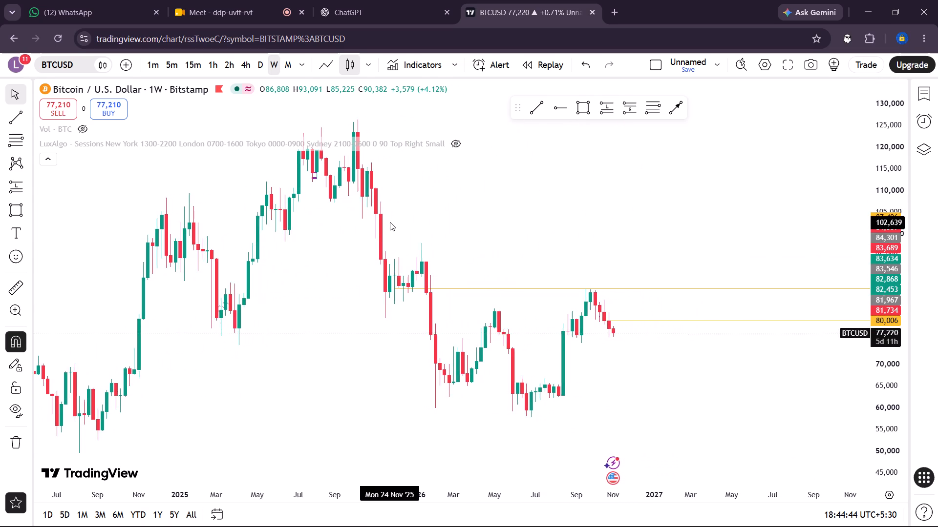
scroll(390, 222, "left", 1)
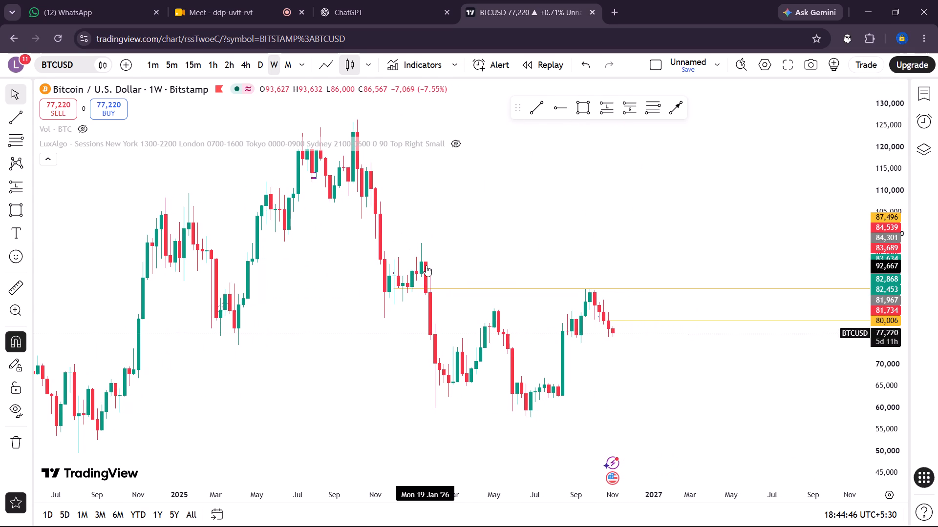
scroll(887, 311, "up", 8)
left_click_drag(751, 201, 759, 142)
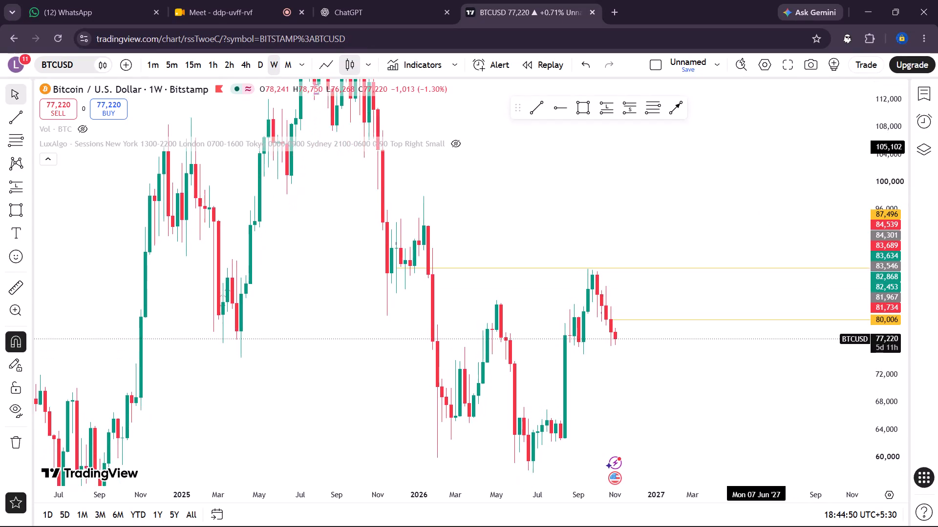
left_click_drag(759, 142, 764, 110)
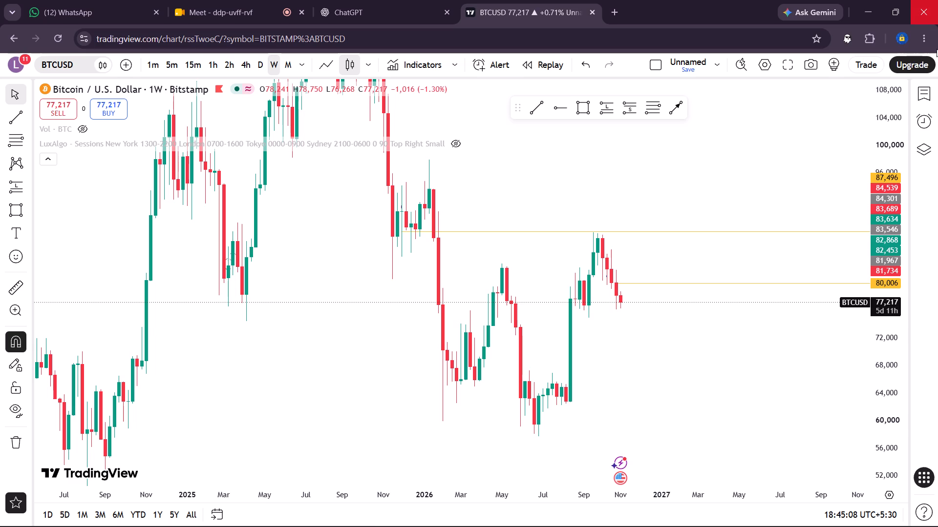
scroll(893, 252, "down", 5)
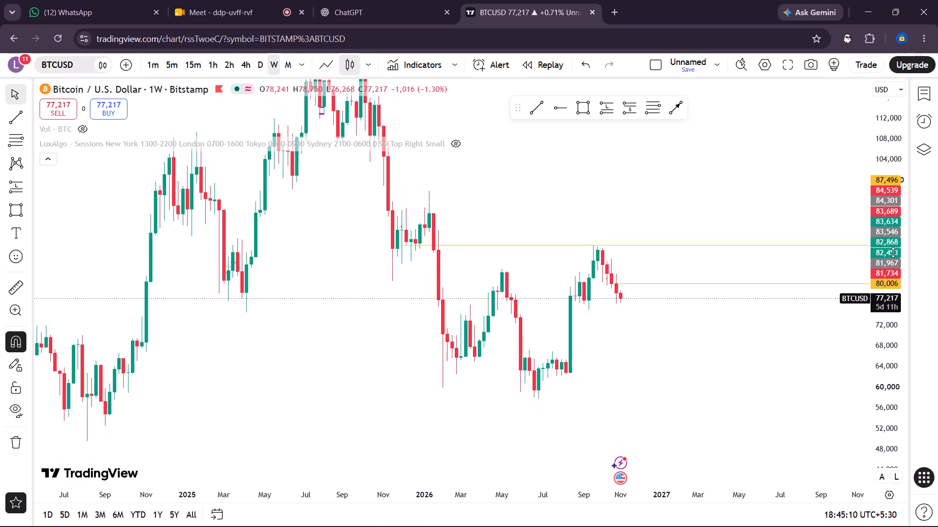